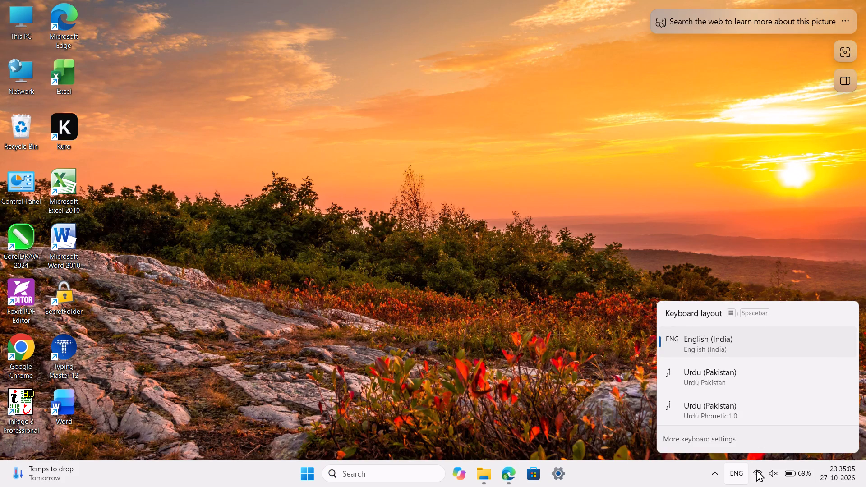
pyautogui.click(756, 469)
pyautogui.click(756, 469)
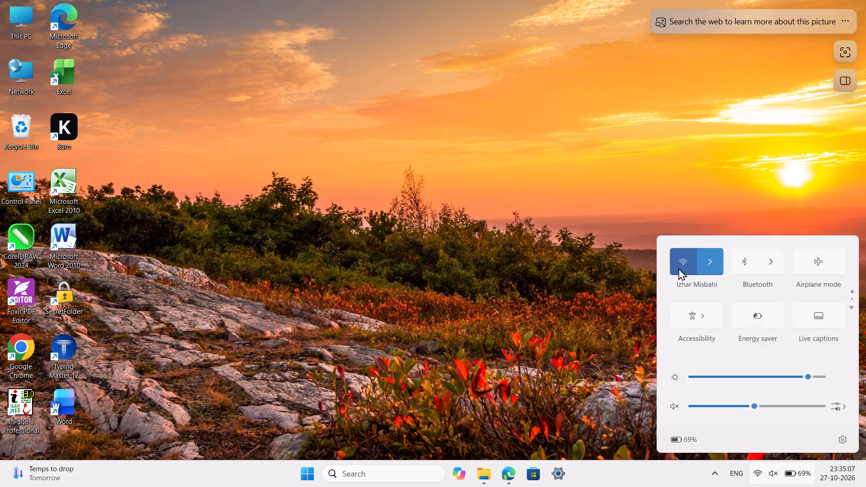
pyautogui.click(677, 266)
pyautogui.click(424, 272)
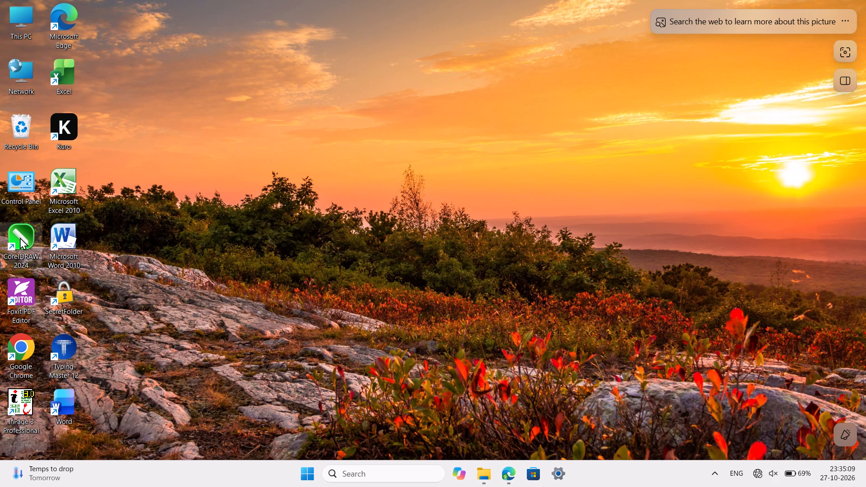
# Launch CorelDRAW 2024, dismissing the content location notice and continuing without signing in.
pyautogui.doubleClick(20, 237)
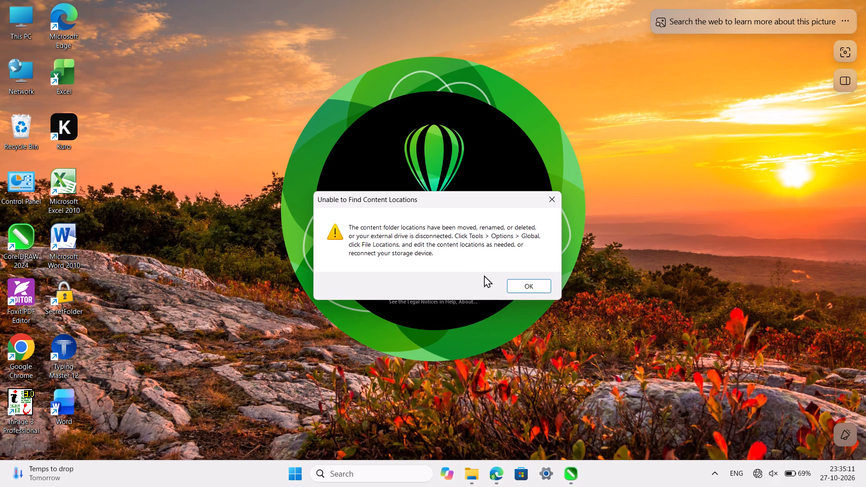
pyautogui.click(517, 284)
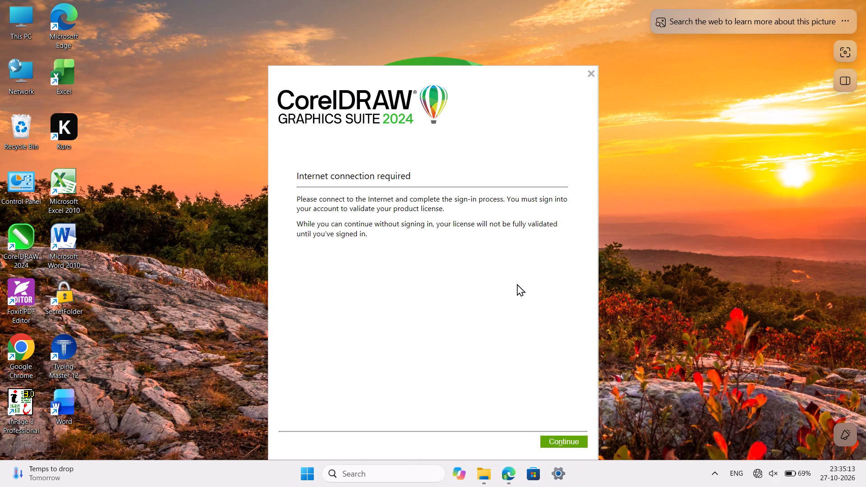
pyautogui.click(553, 443)
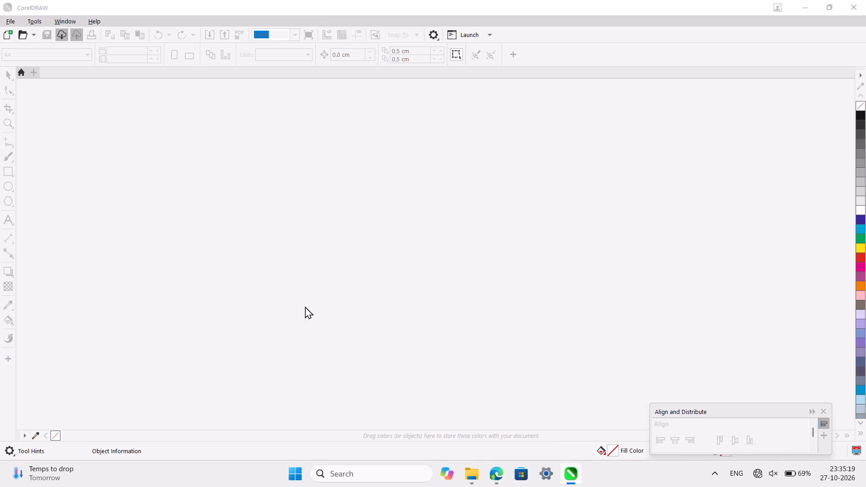
# Open the recent drawing Names Kitabat.cdr from Izhar Folder.
pyautogui.click(34, 36)
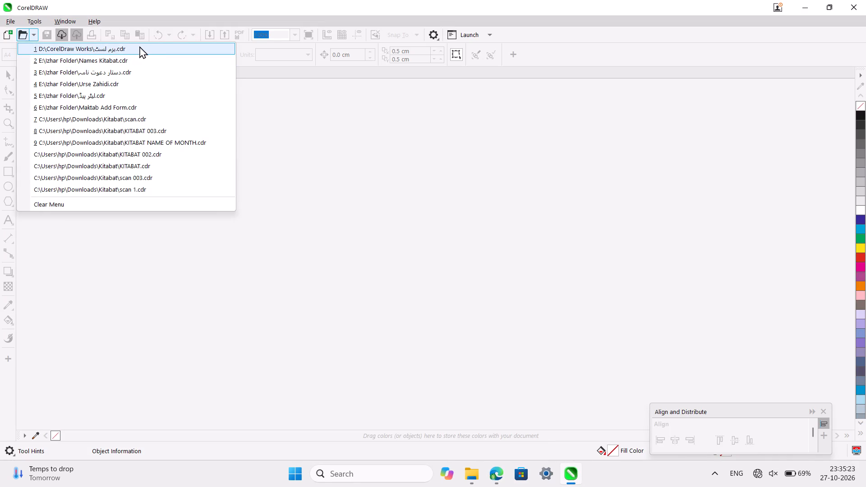
pyautogui.click(139, 60)
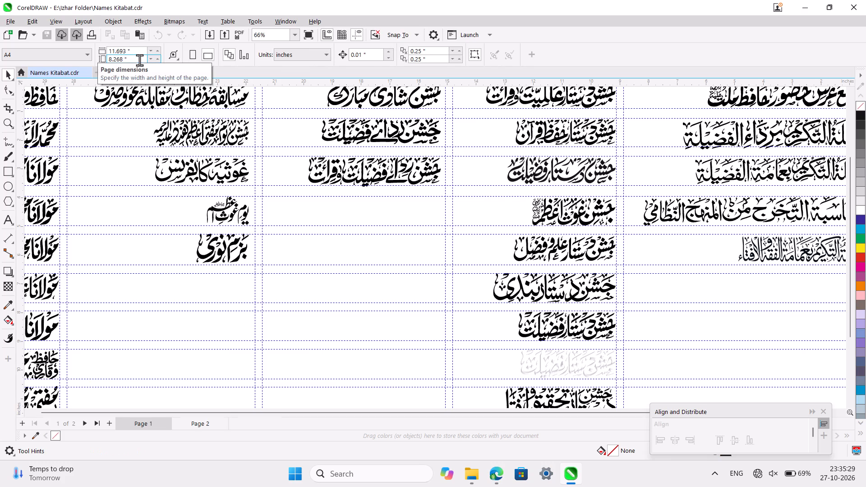
# Import Elegant Arabic Calligraphy Banner (1) from Downloads and place it on the yellow rectangle, about 3.69 in wide.
pyautogui.hscroll(-2, 609, 221)
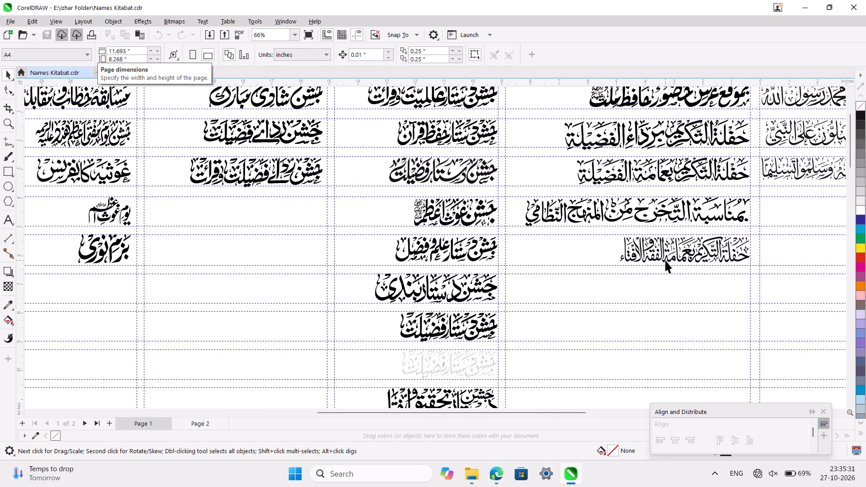
pyautogui.click(641, 295)
pyautogui.keyDown('ctrl'); pyautogui.scroll(-3, 641, 295); pyautogui.keyUp('ctrl')
pyautogui.hscroll(-3, 641, 295)
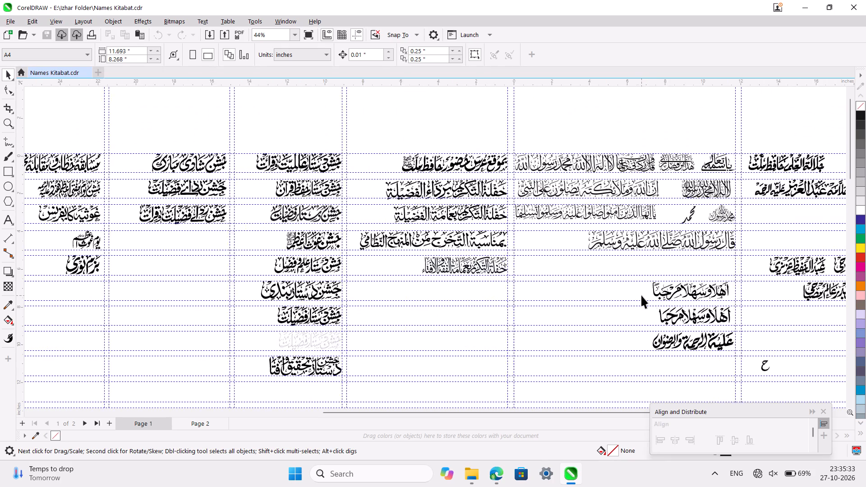
pyautogui.scroll(-4, 641, 295)
pyautogui.scroll(-2, 516, 324)
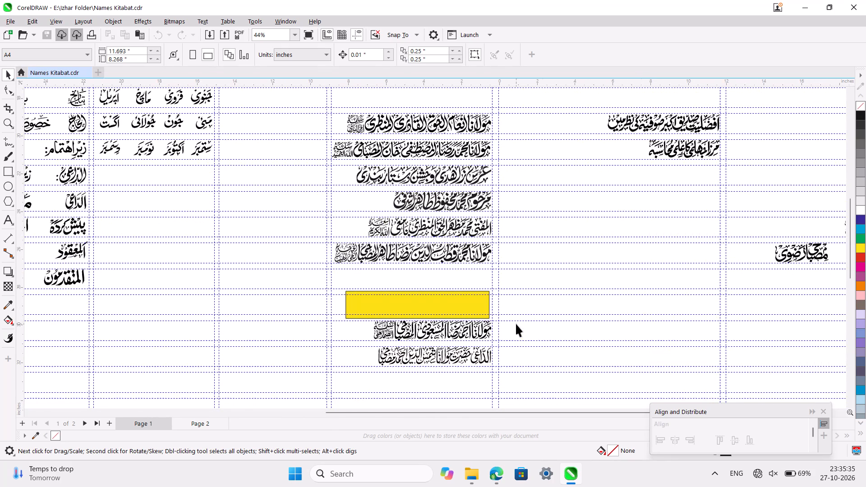
pyautogui.keyDown('ctrl'); pyautogui.scroll(4, 436, 322); pyautogui.keyUp('ctrl')
pyautogui.click(624, 242)
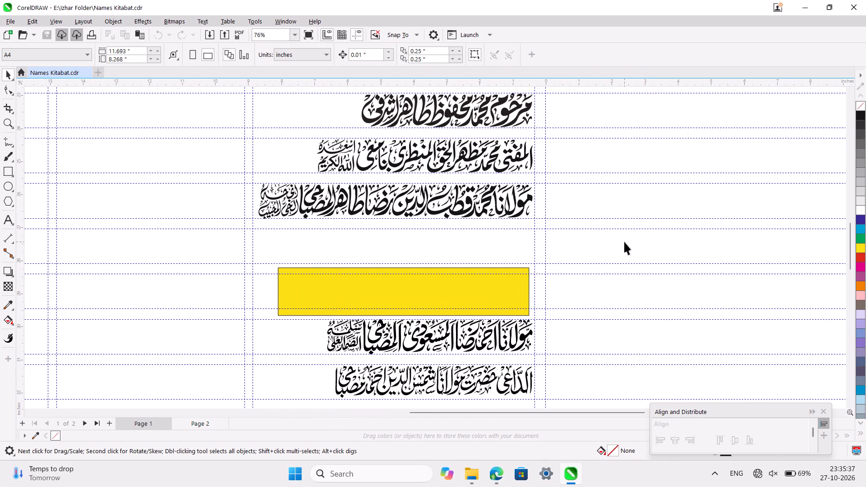
pyautogui.hotkey('ctrl', 'i')
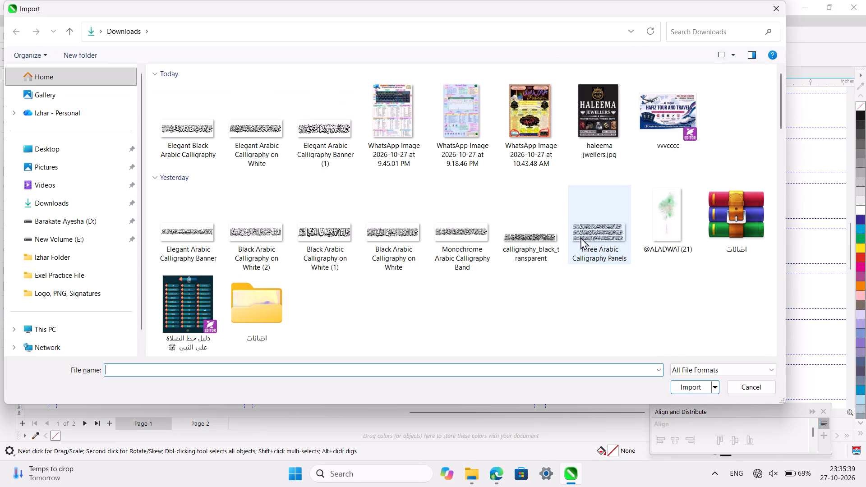
pyautogui.click(332, 125)
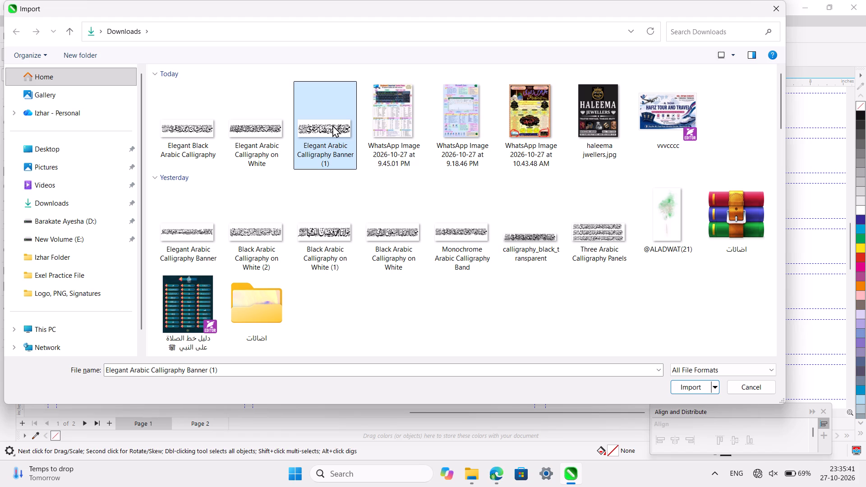
pyautogui.doubleClick(332, 125)
pyautogui.scroll(1, 390, 276)
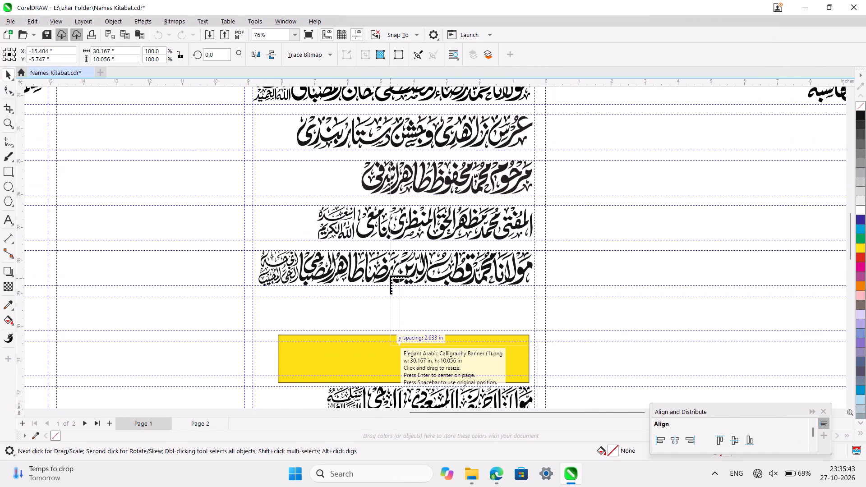
pyautogui.scroll(1, 390, 276)
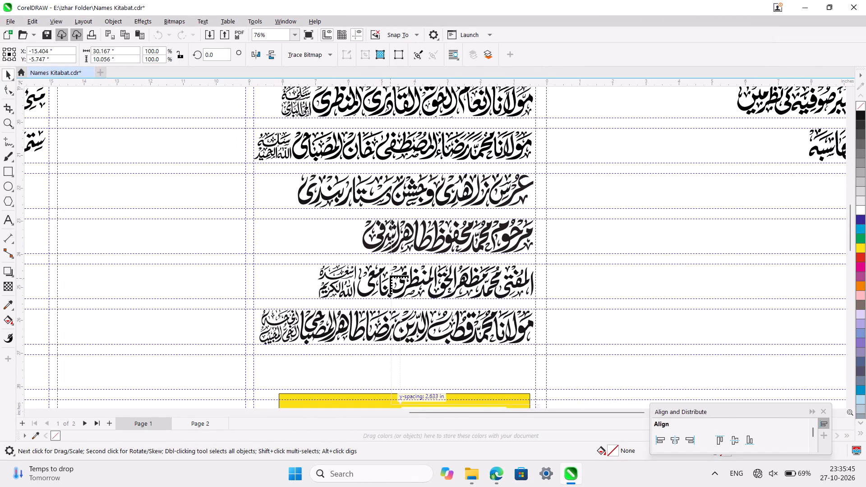
pyautogui.scroll(-4, 390, 276)
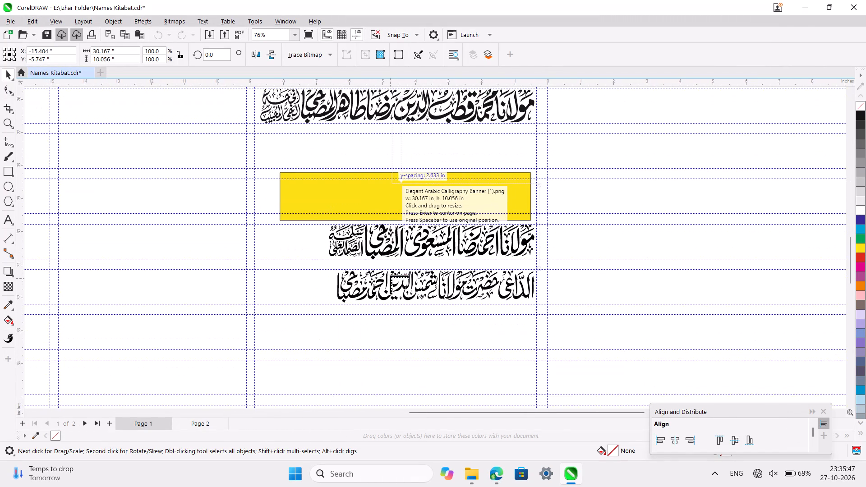
pyautogui.moveTo(291, 173); pyautogui.dragTo(502, 215)
# Set up a High Quality Image outline trace of the placed banner, removing a specified color from the entire image.
pyautogui.click(332, 56)
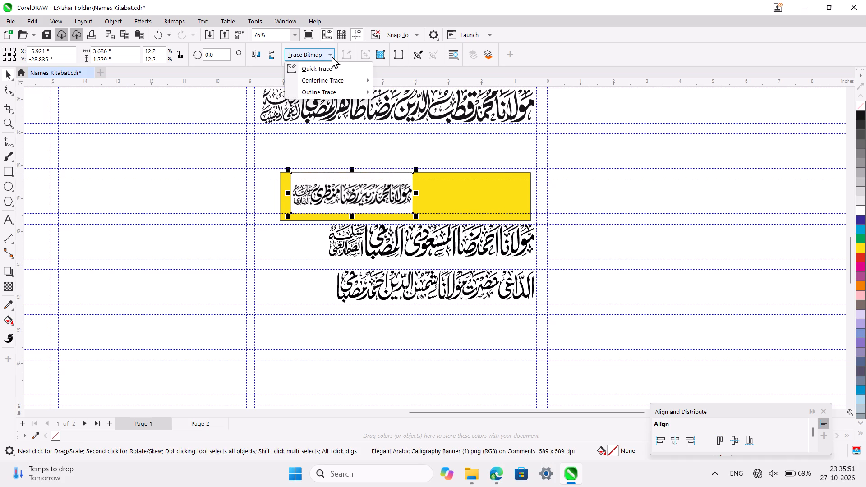
pyautogui.click(344, 91)
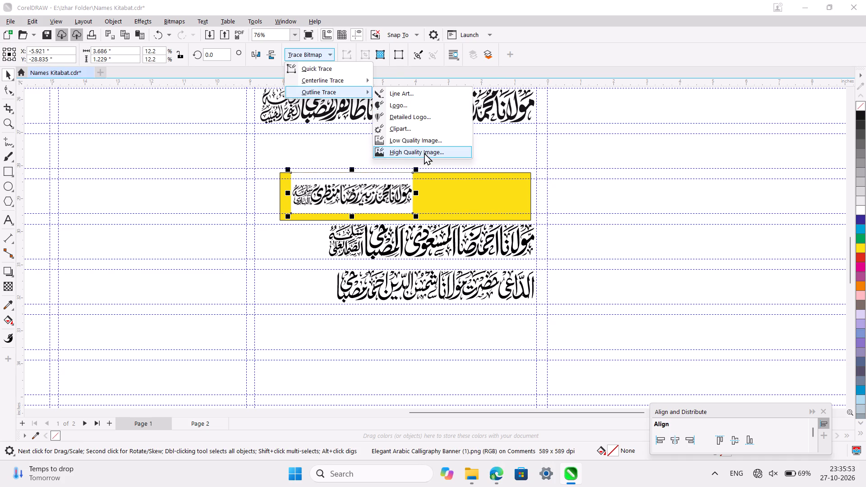
pyautogui.click(424, 152)
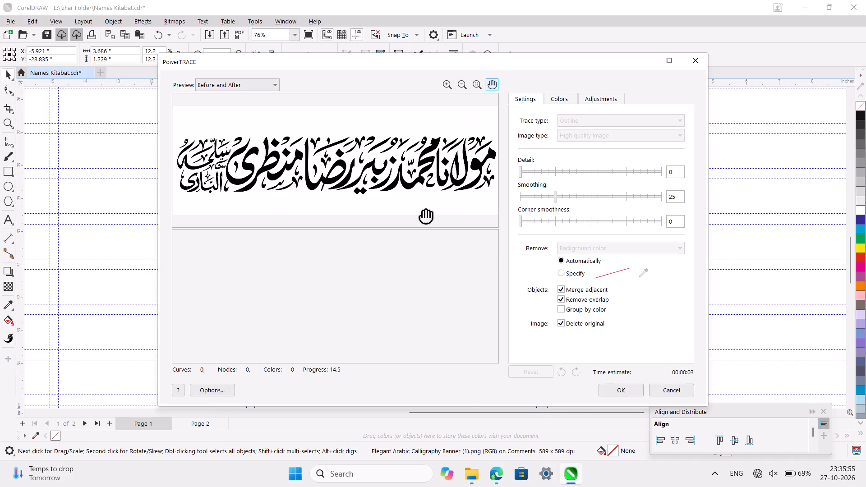
pyautogui.click(637, 249)
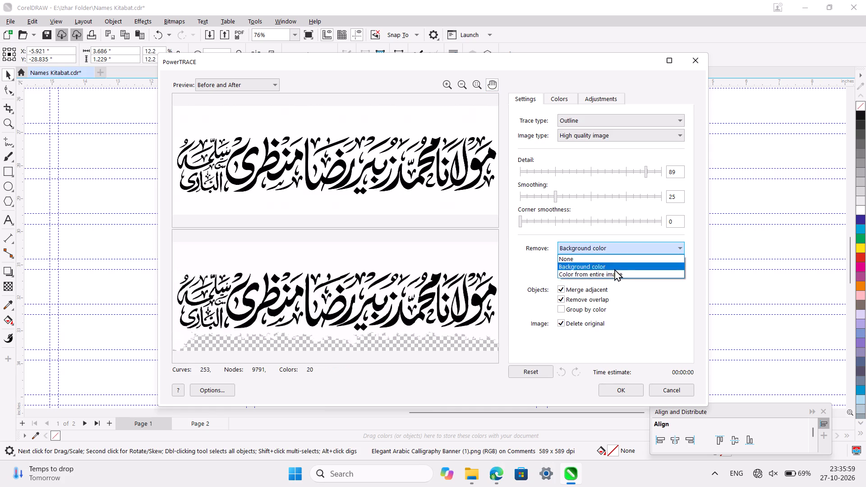
pyautogui.click(613, 272)
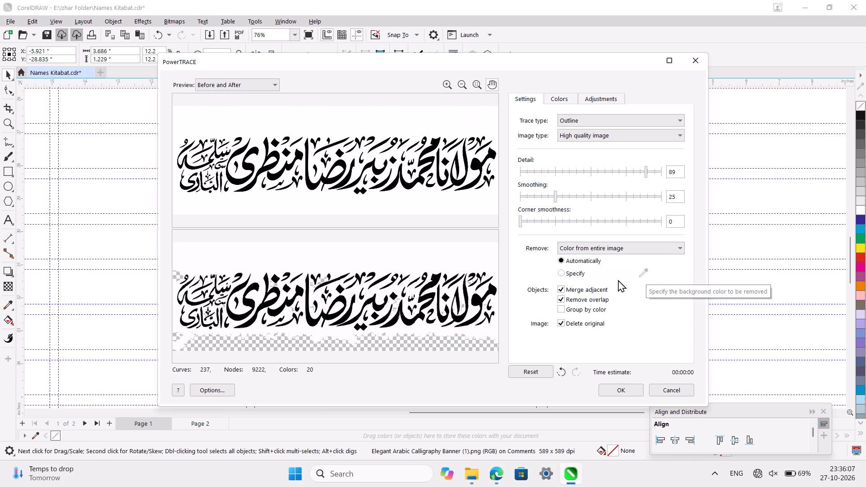
pyautogui.click(562, 274)
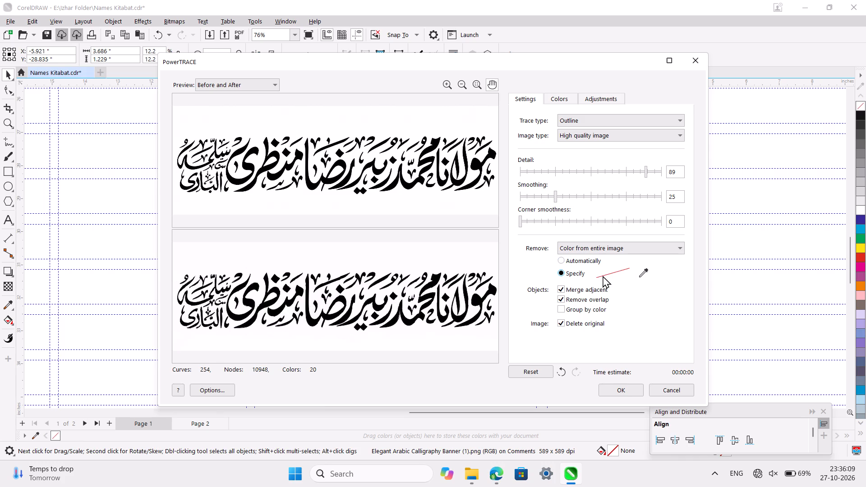
# Sample the white background around and between the letters in the trace preview as the colors to remove.
pyautogui.click(640, 277)
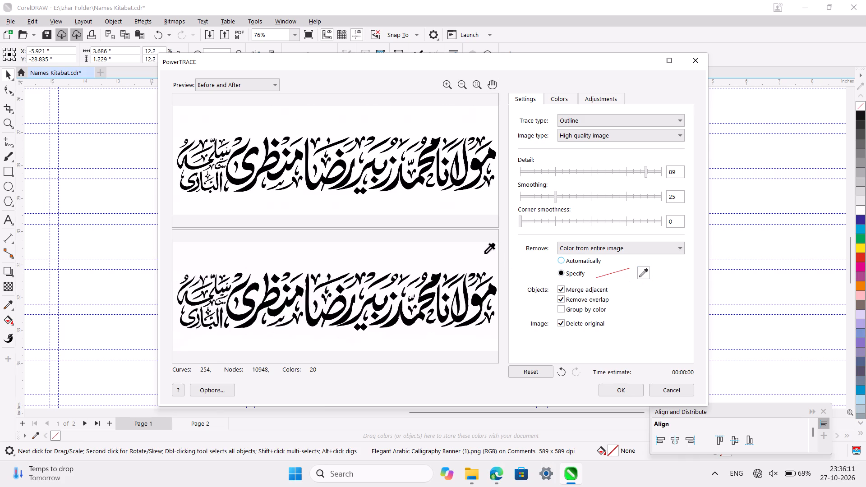
pyautogui.click(484, 253)
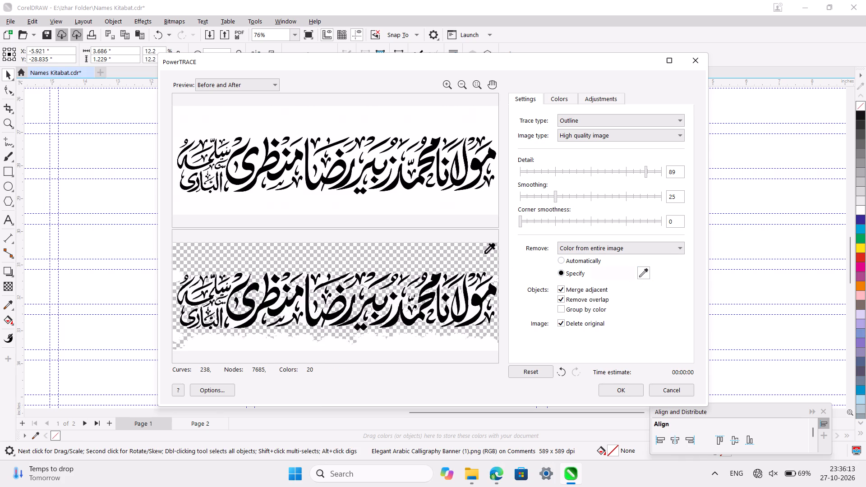
pyautogui.keyDown('shift'); pyautogui.click(289, 312); pyautogui.keyUp('shift')
pyautogui.keyDown('shift'); pyautogui.click(322, 281); pyautogui.keyUp('shift')
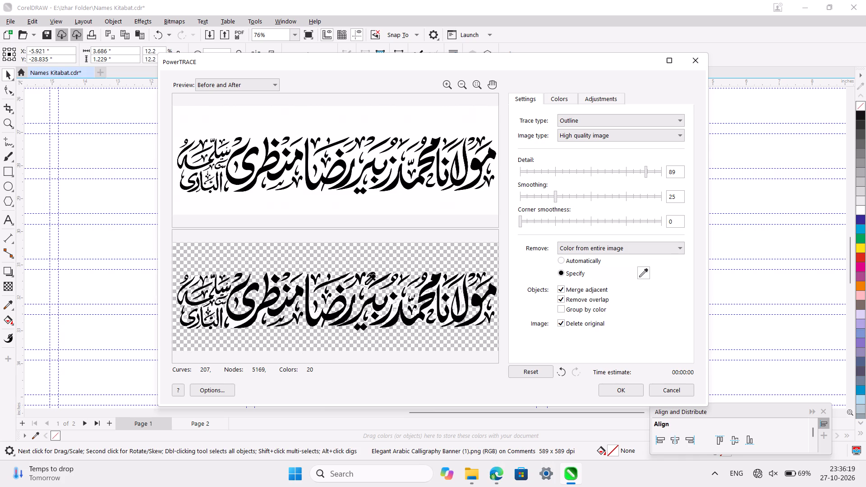
pyautogui.keyDown('shift'); pyautogui.click(365, 285); pyautogui.keyUp('shift')
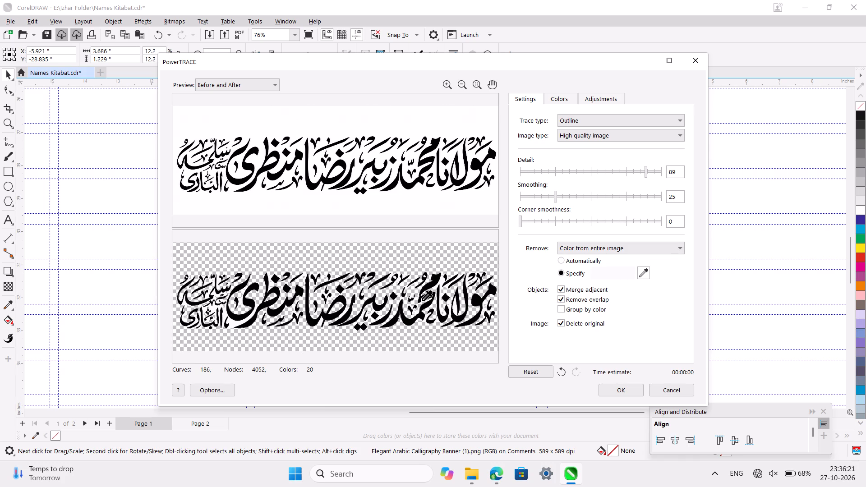
# Sample the remaining near-white patches between the letters for removal and apply the trace.
pyautogui.keyDown('ctrl'); pyautogui.scroll(4, 450, 307); pyautogui.keyUp('ctrl')
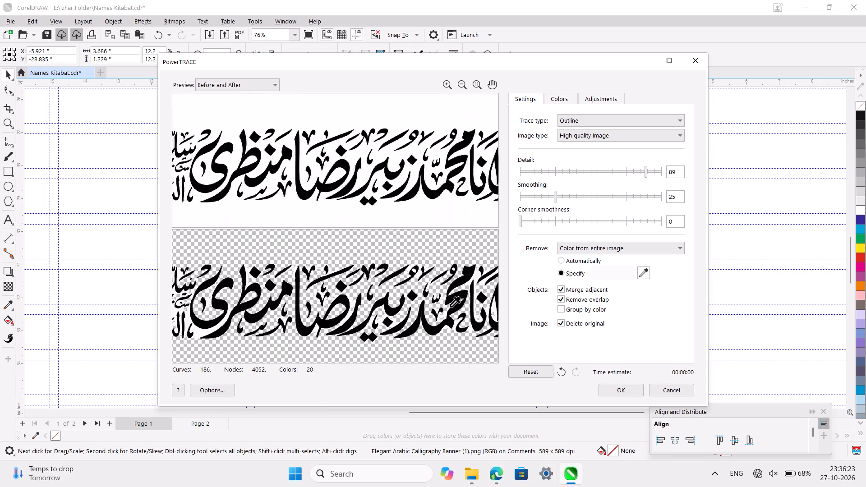
pyautogui.keyDown('ctrl'); pyautogui.scroll(5, 450, 307); pyautogui.keyUp('ctrl')
pyautogui.scroll(1, 450, 307)
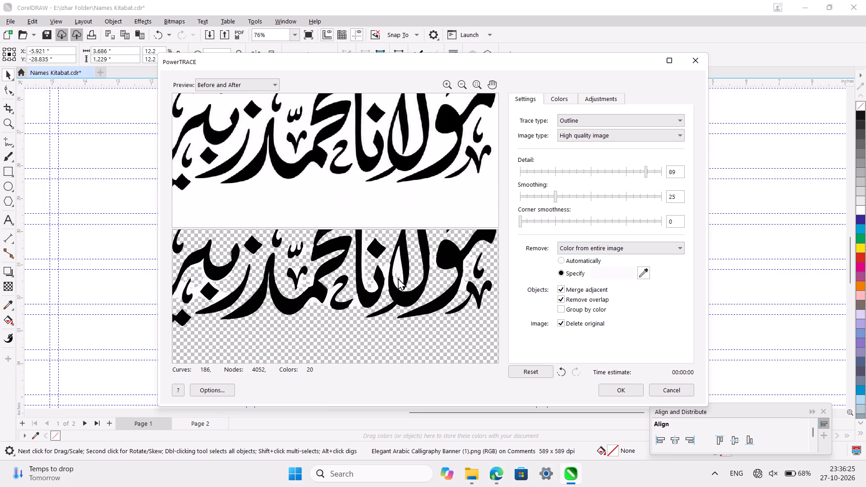
pyautogui.keyDown('shift'); pyautogui.click(332, 293); pyautogui.keyUp('shift')
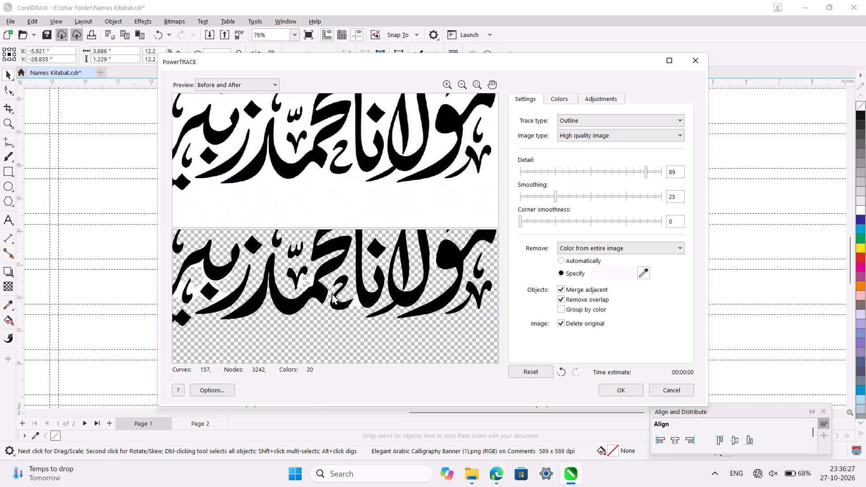
pyautogui.scroll(2, 405, 271)
pyautogui.keyDown('ctrl'); pyautogui.scroll(-1, 405, 271); pyautogui.keyUp('ctrl')
pyautogui.scroll(1, 405, 271)
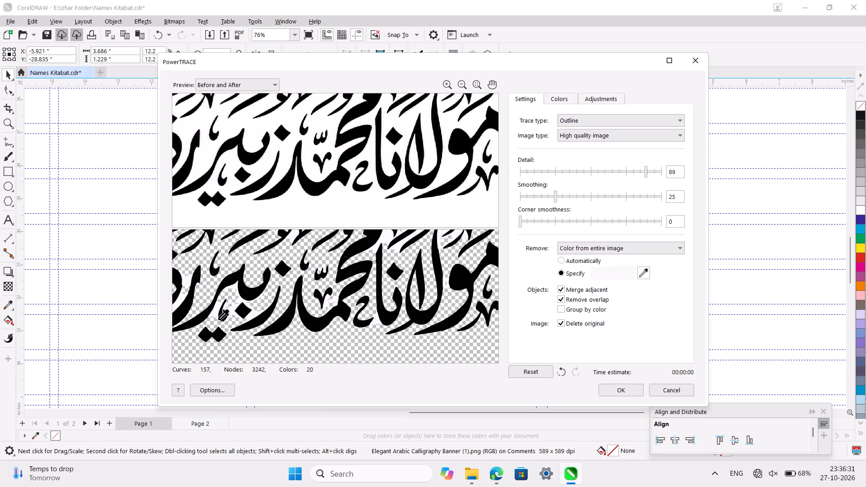
pyautogui.keyDown('shift'); pyautogui.click(216, 313); pyautogui.keyUp('shift')
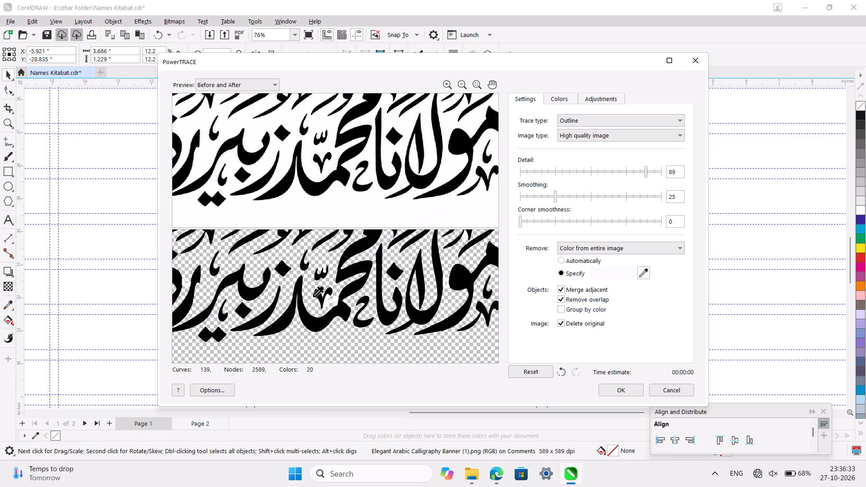
pyautogui.keyDown('shift'); pyautogui.scroll(2, 313, 297); pyautogui.keyUp('shift')
pyautogui.keyDown('ctrl'); pyautogui.keyDown('shift'); pyautogui.scroll(-2, 313, 297); pyautogui.keyUp('shift'); pyautogui.keyUp('ctrl')
pyautogui.hscroll(-1, 406, 300)
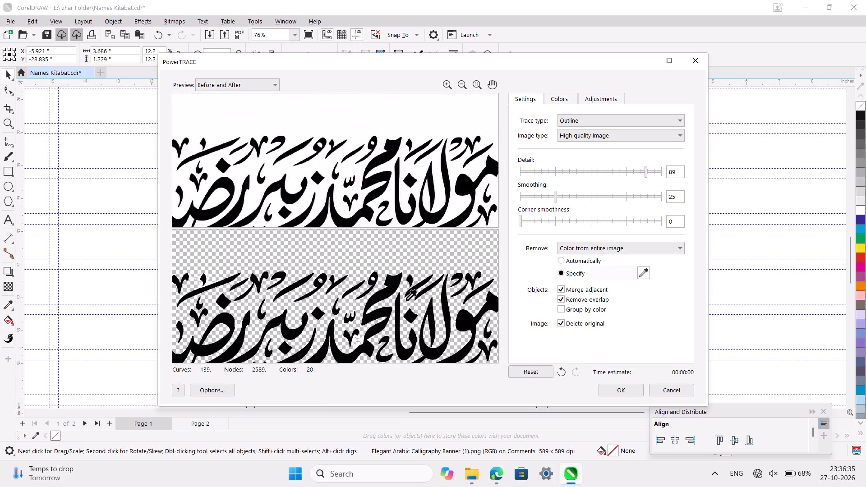
pyautogui.hscroll(-2, 406, 300)
pyautogui.scroll(-6, 465, 295)
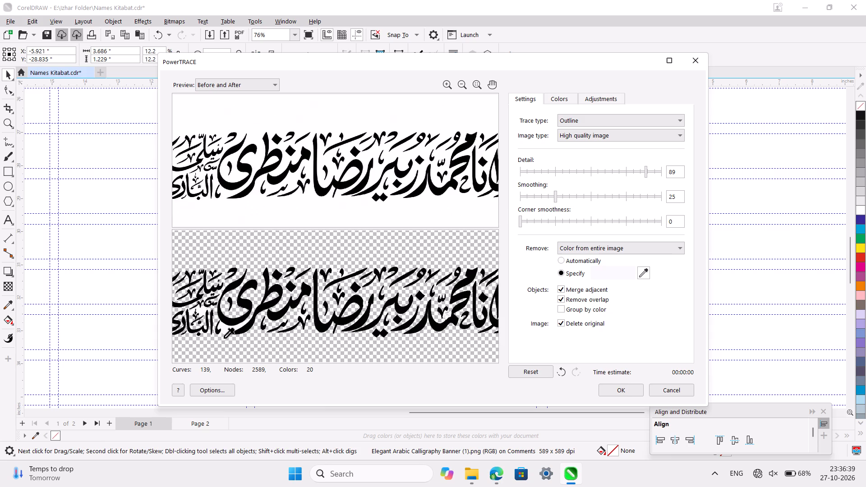
pyautogui.keyDown('ctrl'); pyautogui.scroll(4, 224, 338); pyautogui.keyUp('ctrl')
pyautogui.hscroll(3, 224, 338)
pyautogui.keyDown('ctrl'); pyautogui.scroll(-1, 224, 338); pyautogui.keyUp('ctrl')
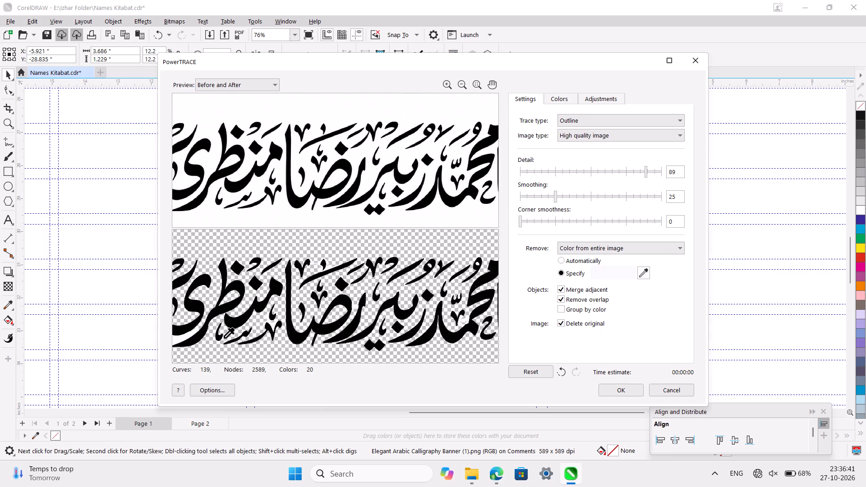
pyautogui.keyDown('shift'); pyautogui.click(183, 339); pyautogui.keyUp('shift')
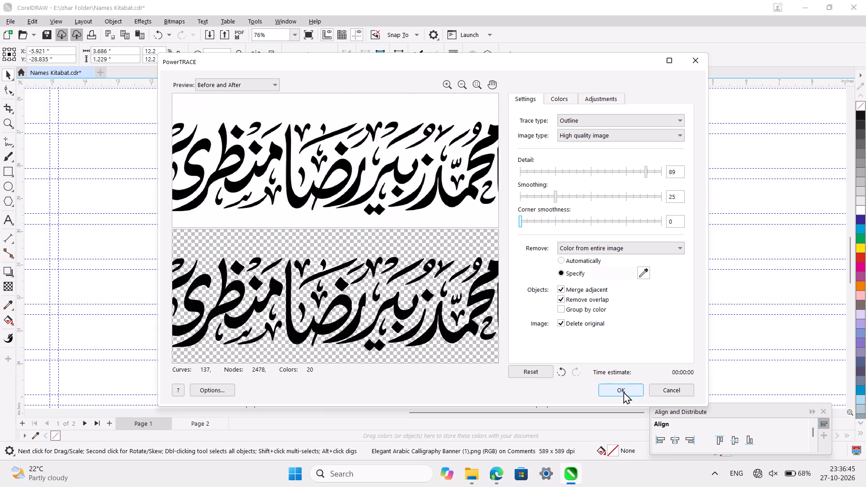
pyautogui.click(623, 391)
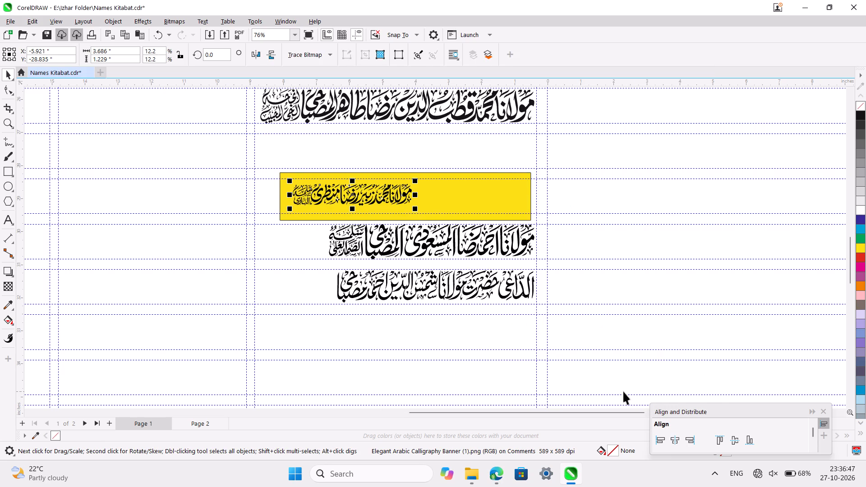
# Enlarge the traced calligraphy group proportionally on the yellow rectangle to about 5.0 in wide.
pyautogui.keyDown('ctrl'); pyautogui.scroll(5, 415, 257); pyautogui.keyUp('ctrl')
pyautogui.hscroll(1, 415, 257)
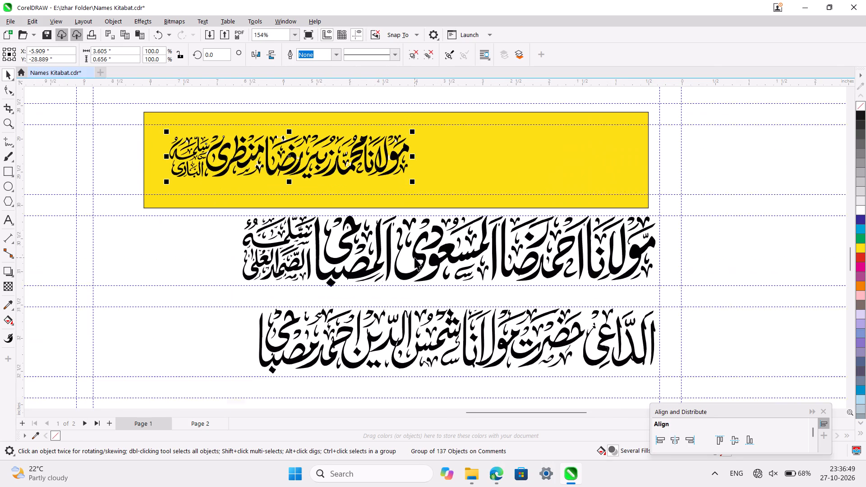
pyautogui.hscroll(1, 415, 257)
pyautogui.keyDown('ctrl'); pyautogui.scroll(6, 445, 223); pyautogui.keyUp('ctrl')
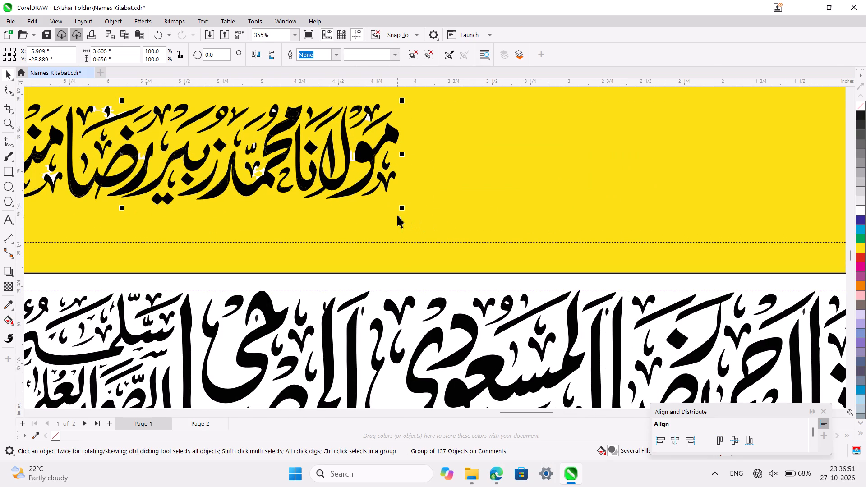
pyautogui.moveTo(401, 209); pyautogui.dragTo(686, 248)
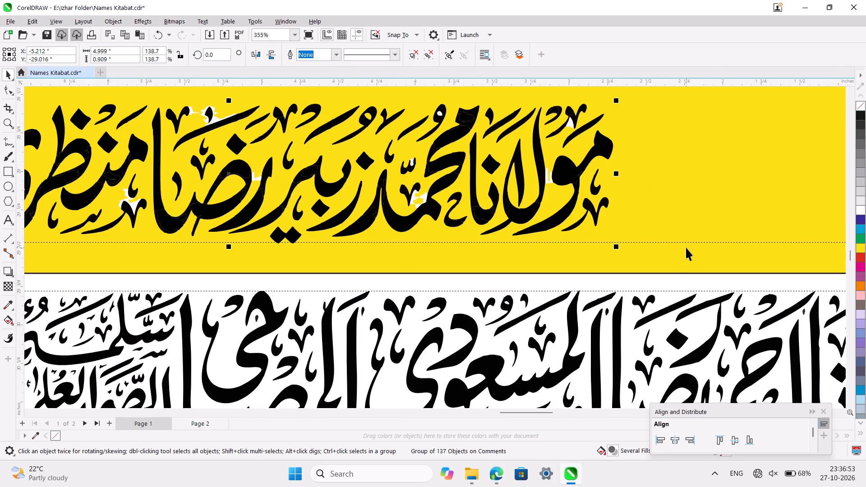
# Enlarge the traced calligraphy group proportionally on the yellow rectangle to about 5.9 in wide.
pyautogui.keyDown('ctrl'); pyautogui.scroll(-5, 686, 248); pyautogui.keyUp('ctrl')
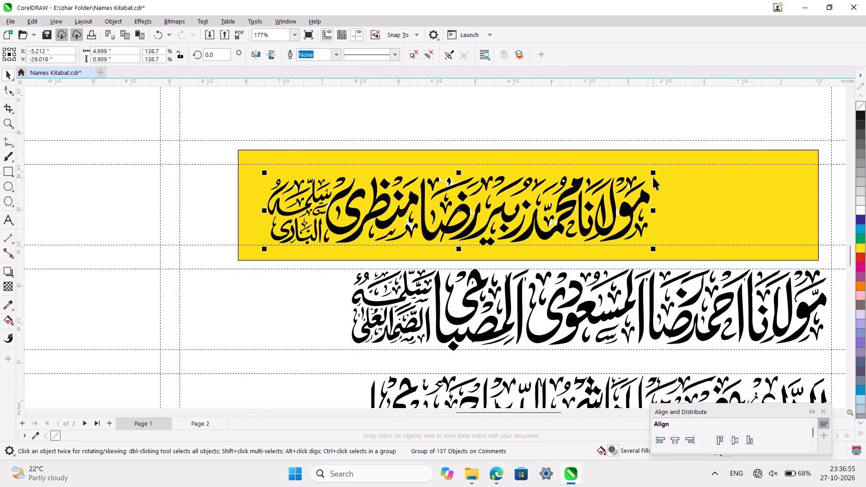
pyautogui.click(650, 173)
pyautogui.click(641, 194)
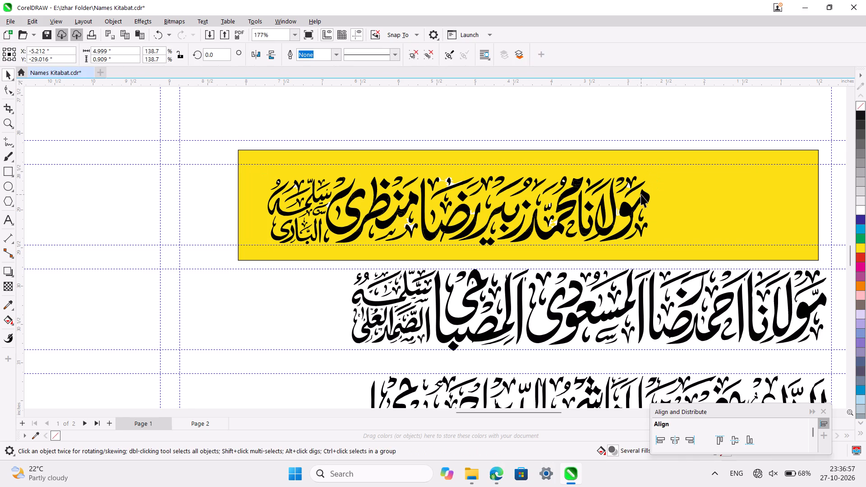
pyautogui.moveTo(653, 171); pyautogui.dragTo(793, 139)
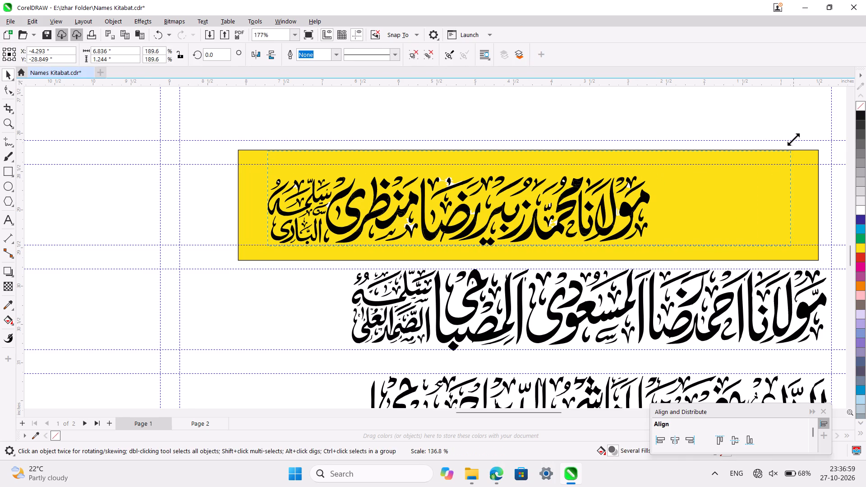
pyautogui.moveTo(793, 139); pyautogui.dragTo(780, 157)
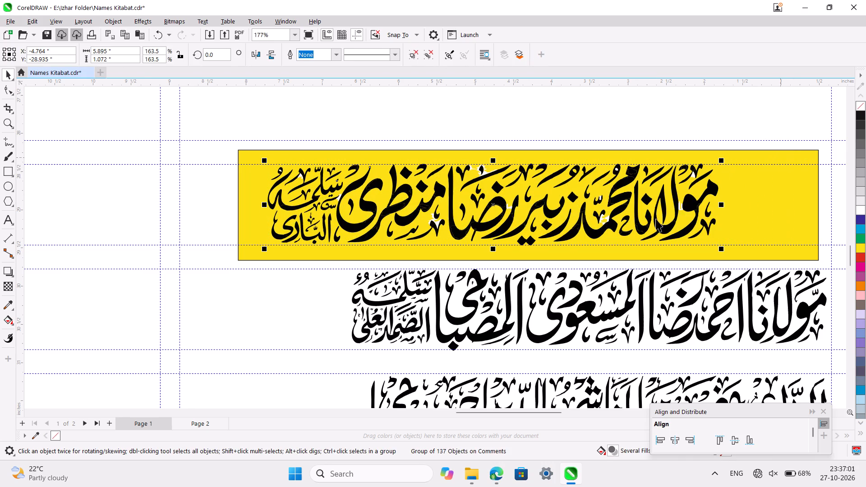
# Ungroup the enlarged calligraphy trace into separate curves and clear the selection.
pyautogui.keyDown('ctrl'); pyautogui.scroll(4, 752, 210); pyautogui.keyUp('ctrl')
pyautogui.hscroll(1, 752, 210)
pyautogui.hotkey('ctrl', 'u')
pyautogui.click(752, 210)
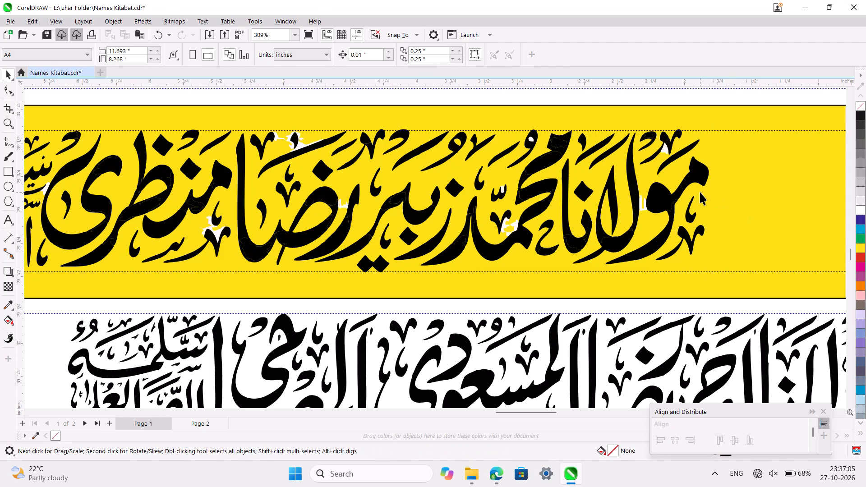
# Delete the five leftover white patches in and around the first two words of the traced lettering.
pyautogui.keyDown('ctrl'); pyautogui.scroll(2, 700, 192); pyautogui.keyUp('ctrl')
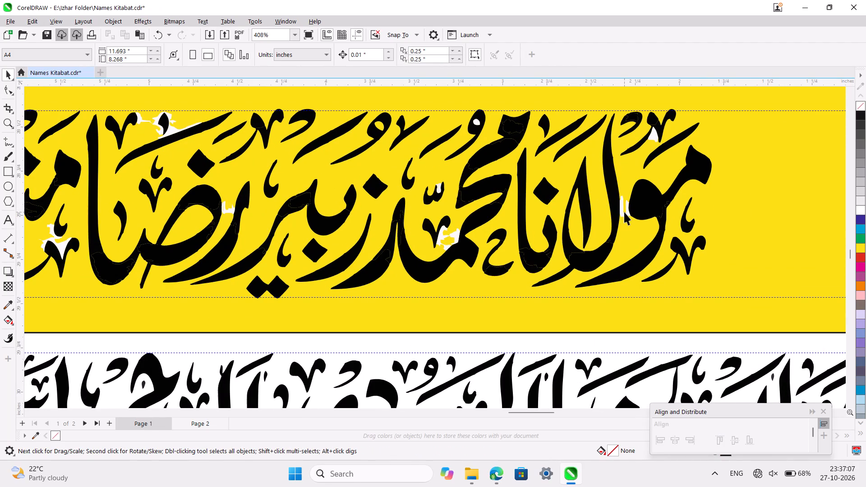
pyautogui.click(624, 215)
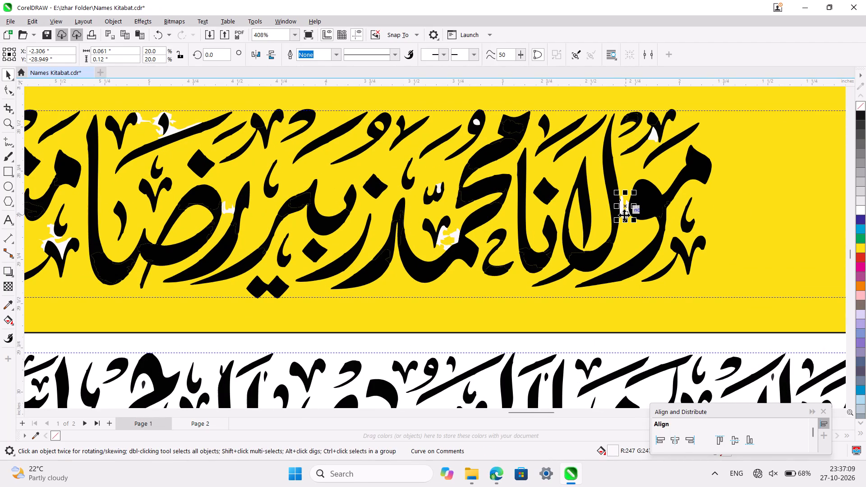
pyautogui.press('Delete')
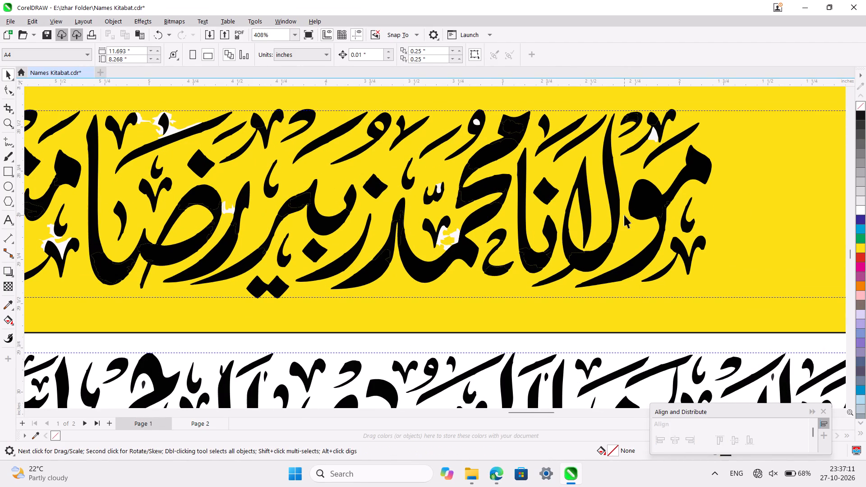
pyautogui.click(654, 139)
pyautogui.press('Delete')
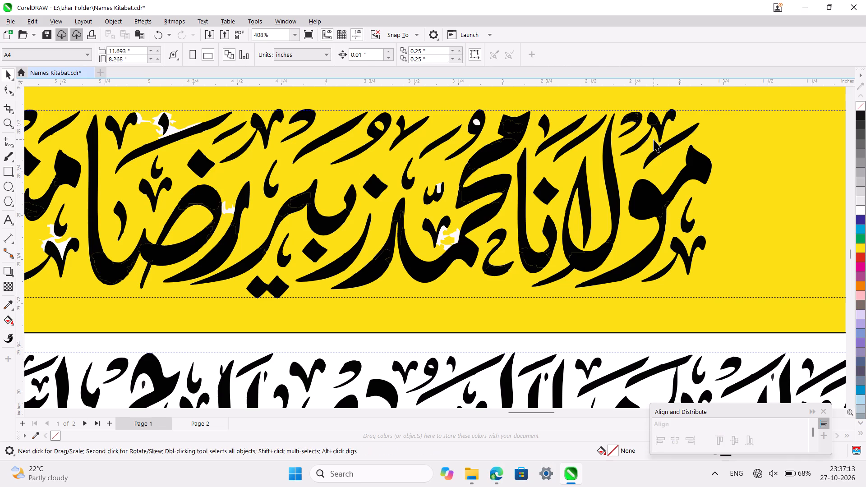
pyautogui.click(443, 239)
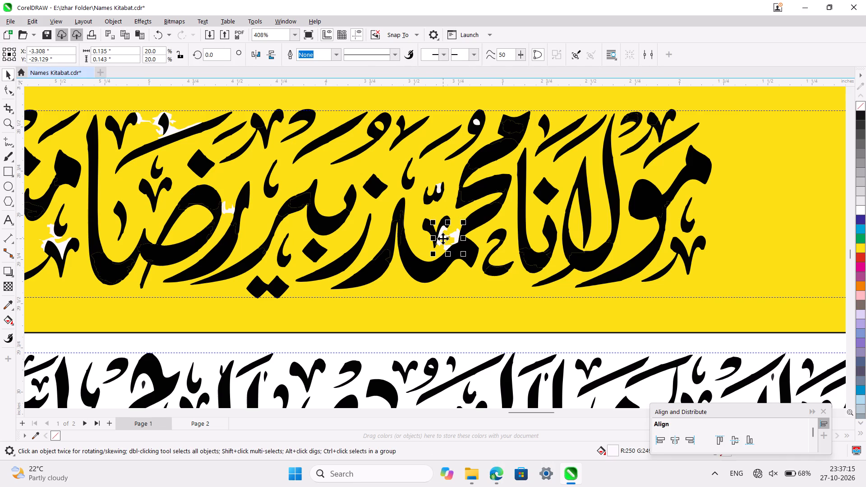
pyautogui.press('Delete')
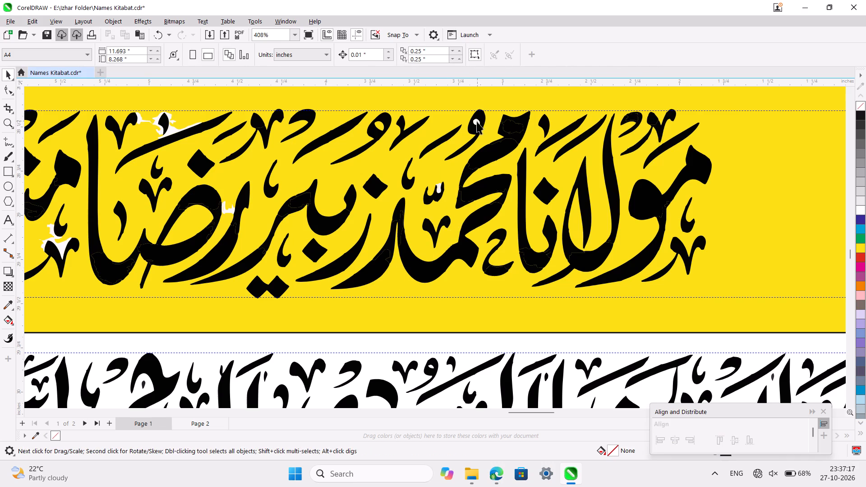
pyautogui.click(476, 122)
pyautogui.press('Delete')
pyautogui.click(440, 188)
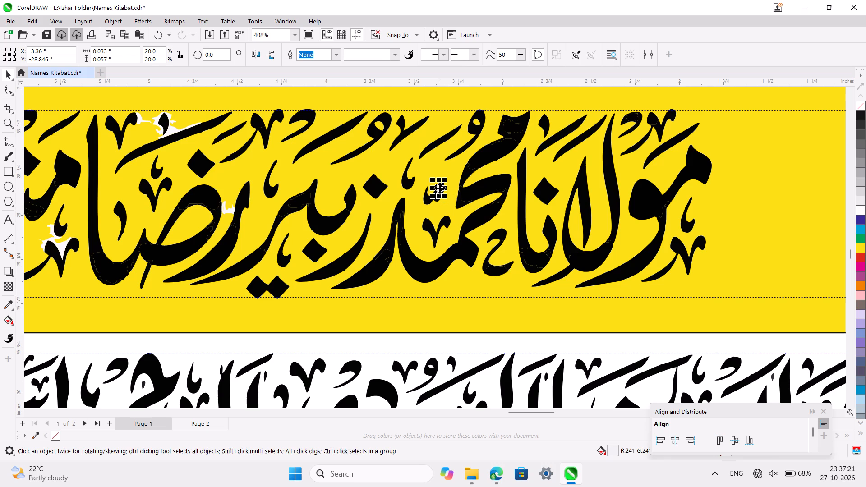
pyautogui.press('Delete')
# Delete the three leftover white patches around the letters in the middle of the traced name.
pyautogui.hscroll(4, 440, 188)
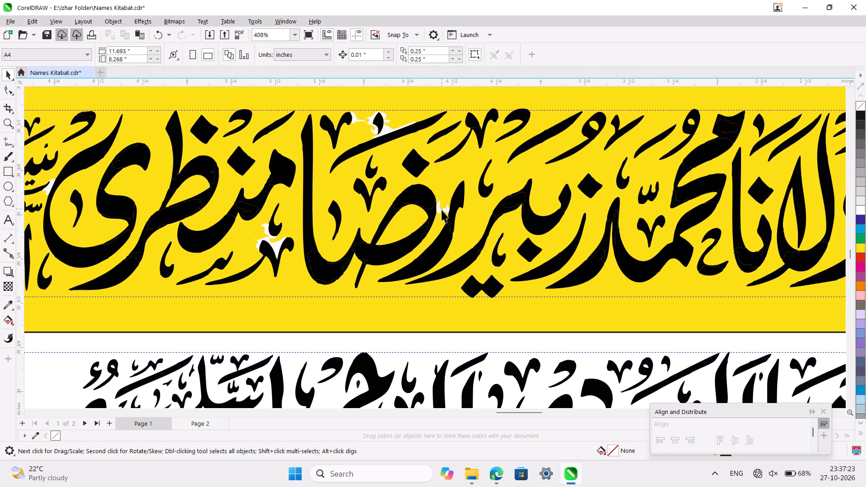
pyautogui.click(442, 210)
pyautogui.press('Delete')
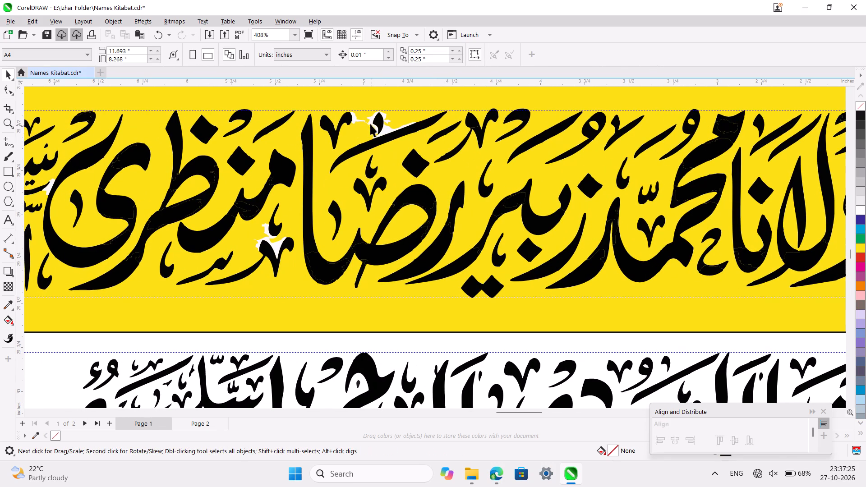
pyautogui.click(370, 122)
pyautogui.press('Delete')
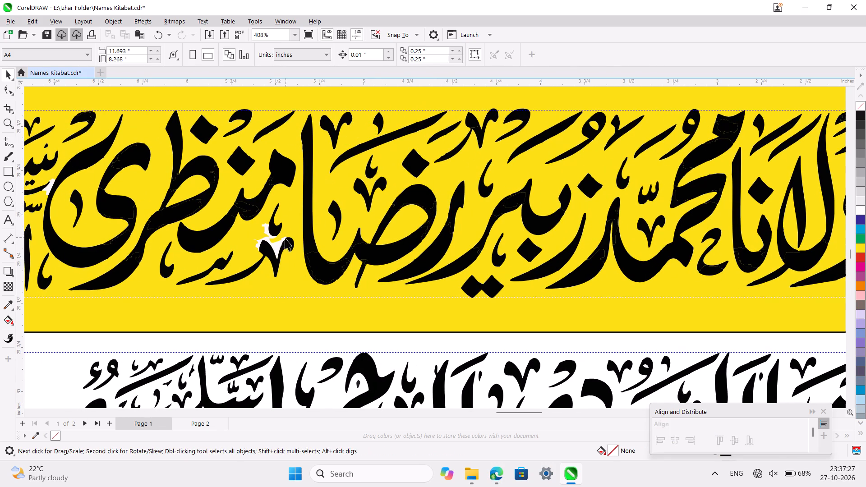
pyautogui.click(279, 245)
pyautogui.press('Delete')
# Delete the remaining white patches beside and above the small stacked words that end the traced name.
pyautogui.hscroll(1, 279, 245)
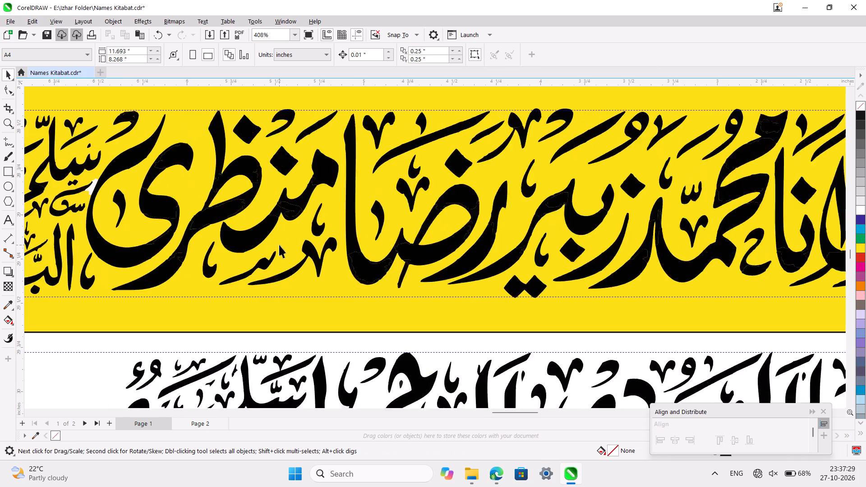
pyautogui.hscroll(4, 279, 245)
pyautogui.click(282, 192)
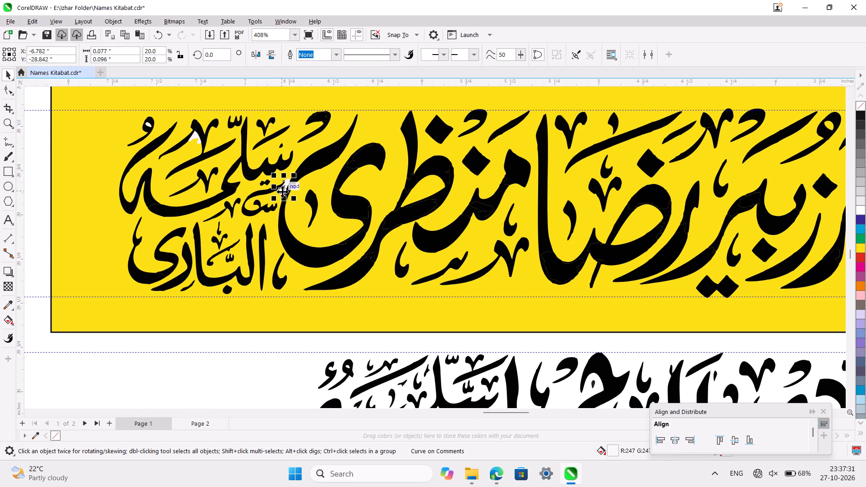
pyautogui.press('Delete')
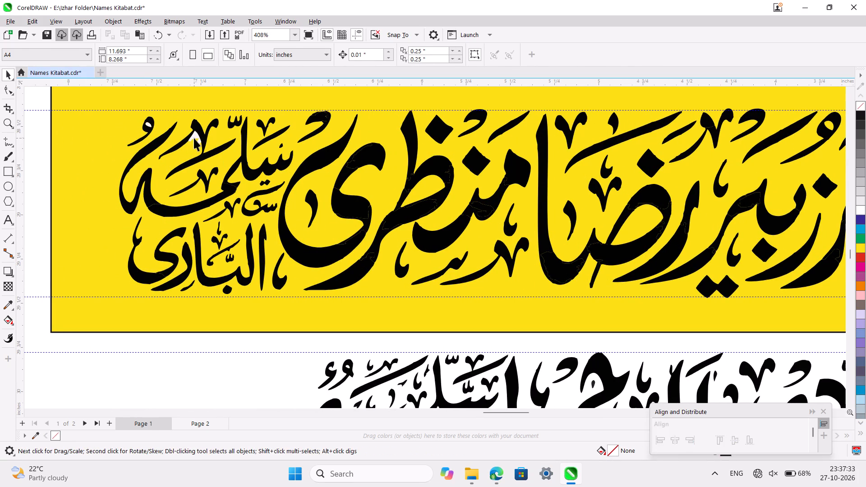
pyautogui.click(194, 138)
pyautogui.press('Delete')
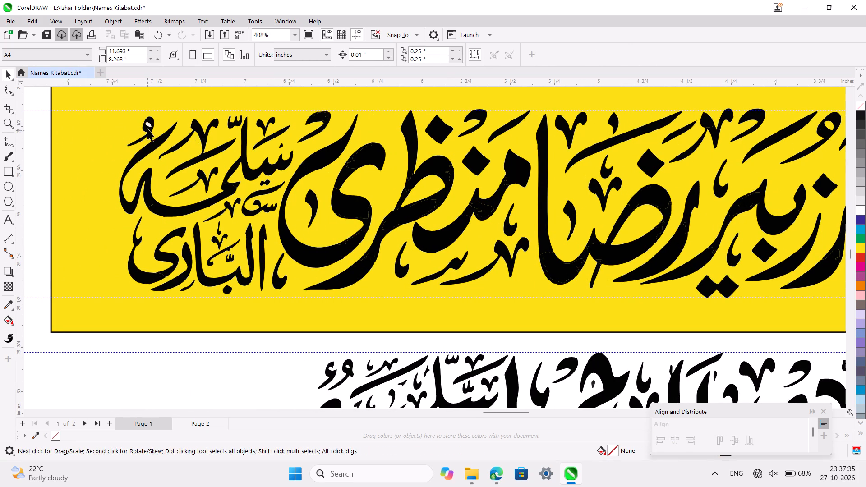
pyautogui.click(147, 125)
pyautogui.press('Delete')
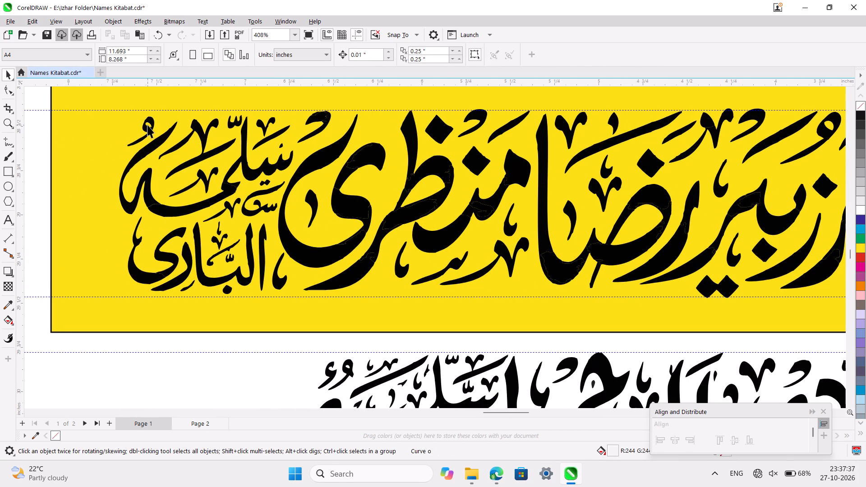
# Weld the opening meem-waw curve of the first word to its long lower tail.
pyautogui.keyDown('ctrl'); pyautogui.scroll(-8, 221, 179); pyautogui.keyUp('ctrl')
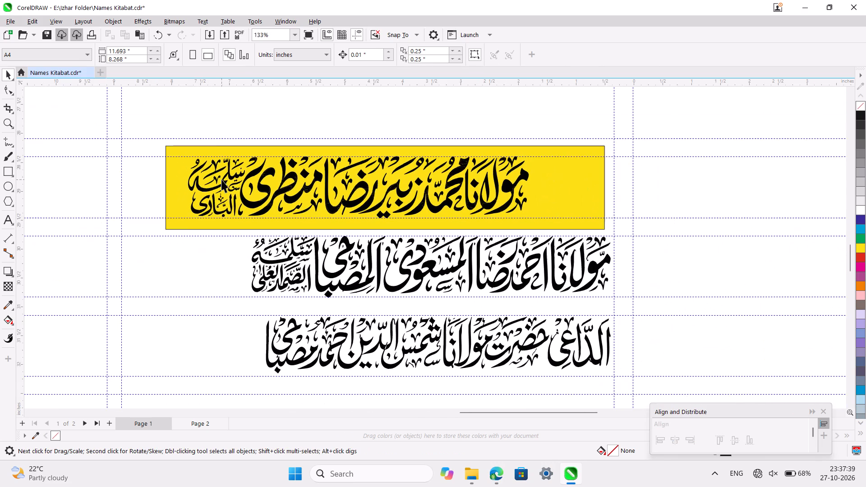
pyautogui.keyDown('ctrl'); pyautogui.scroll(4, 164, 141); pyautogui.keyUp('ctrl')
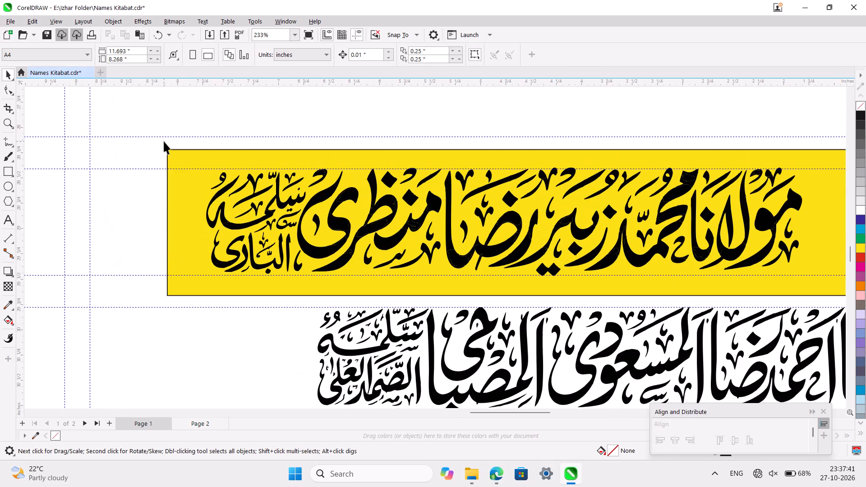
pyautogui.scroll(-1, 164, 141)
pyautogui.hscroll(-1, 164, 141)
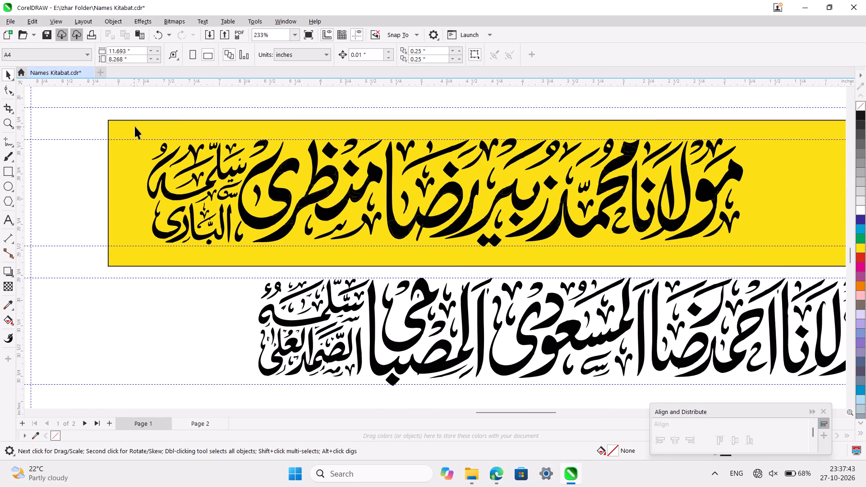
pyautogui.keyDown('ctrl'); pyautogui.scroll(3, 527, 190); pyautogui.keyUp('ctrl')
pyautogui.hscroll(-2, 527, 190)
pyautogui.keyDown('ctrl'); pyautogui.scroll(2, 527, 190); pyautogui.keyUp('ctrl')
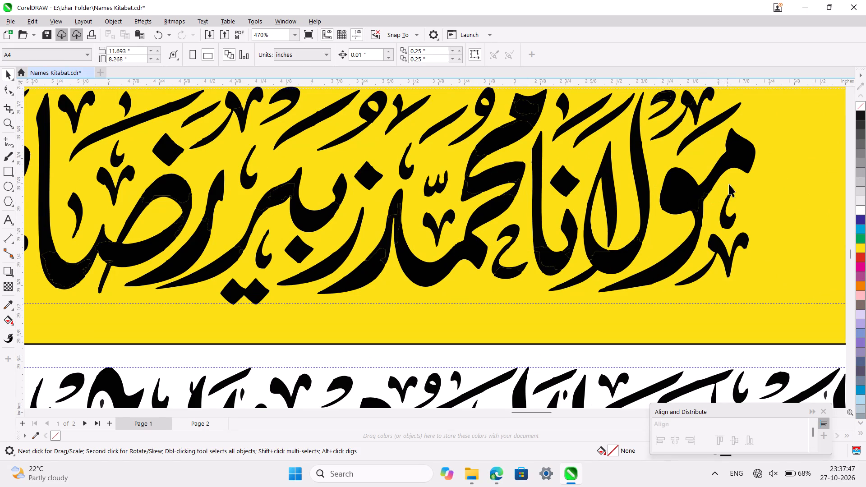
pyautogui.click(739, 152)
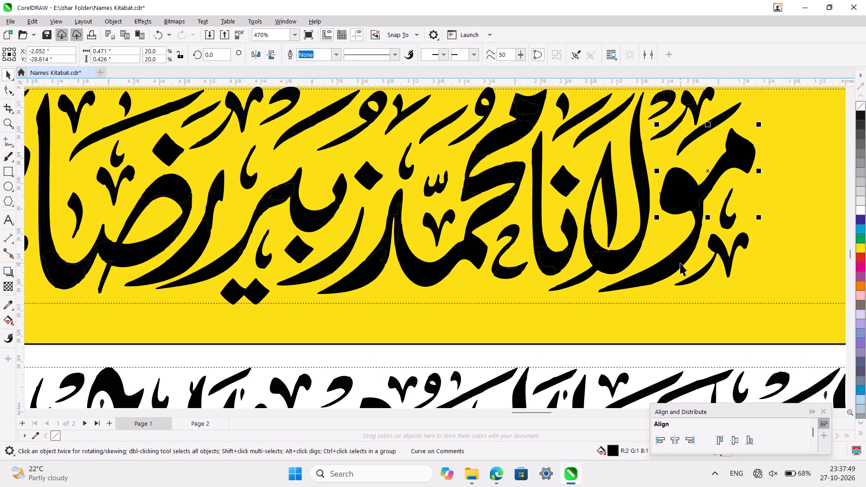
pyautogui.keyDown('shift'); pyautogui.click(680, 263); pyautogui.keyUp('shift')
pyautogui.click(314, 60)
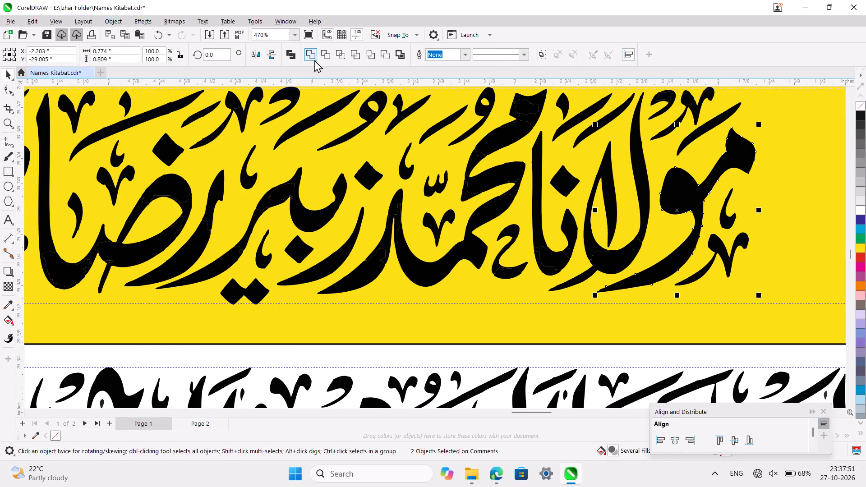
# Weld the lower bowl of the first word's lam-alif to its adjoining upright stroke.
pyautogui.click(611, 262)
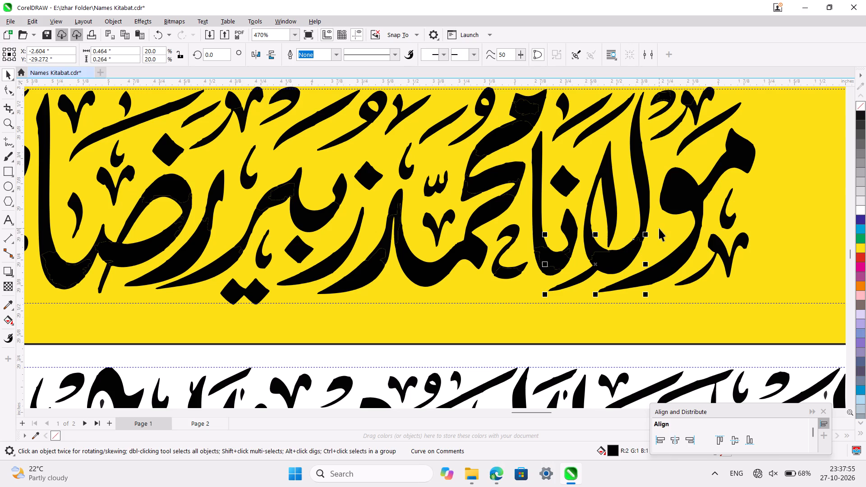
pyautogui.hotkey('ctrl', 'u')
pyautogui.click(778, 211)
pyautogui.keyDown('ctrl'); pyautogui.scroll(4, 673, 258); pyautogui.keyUp('ctrl')
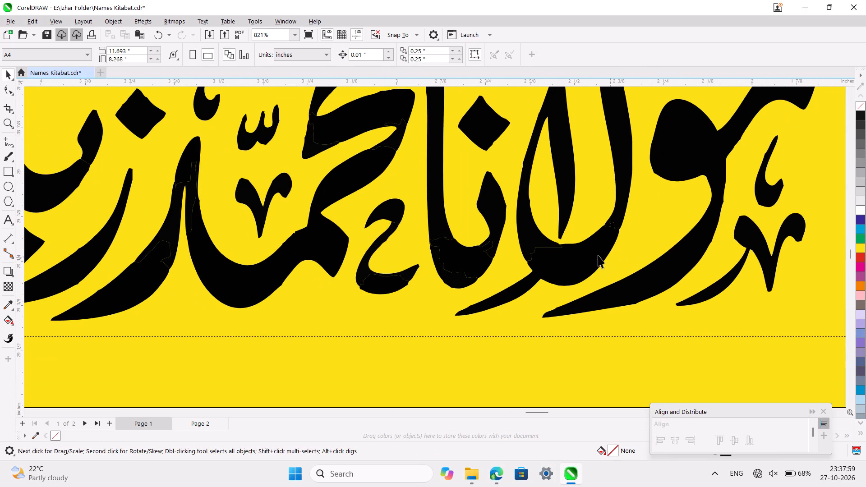
pyautogui.click(590, 255)
pyautogui.keyDown('shift'); pyautogui.click(522, 194); pyautogui.keyUp('shift')
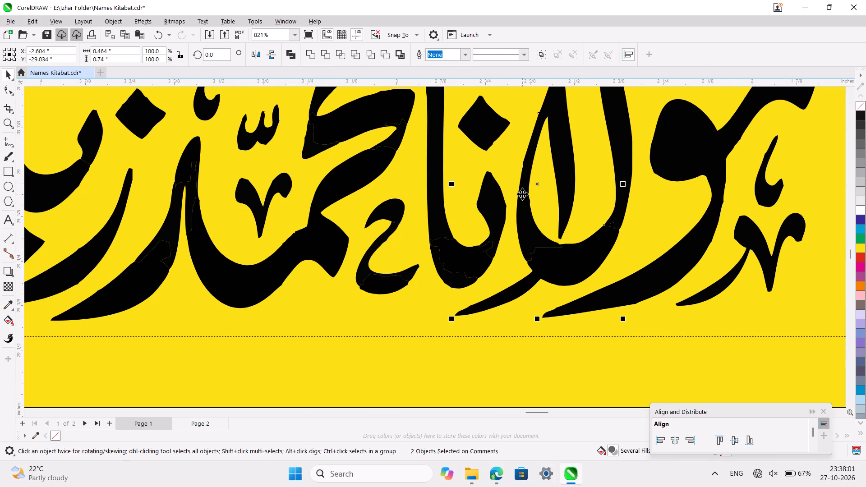
pyautogui.click(314, 55)
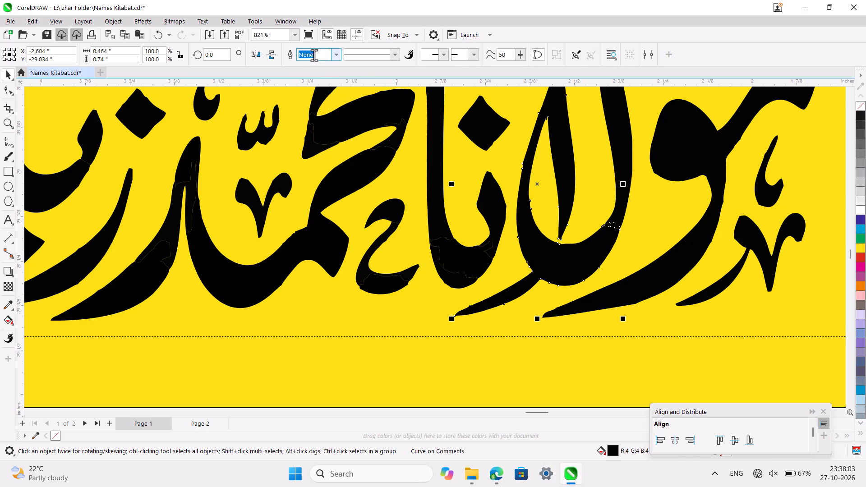
# Weld the bowl piece of the first word's noon-alif to the tall alif stroke.
pyautogui.click(451, 135)
pyautogui.click(467, 257)
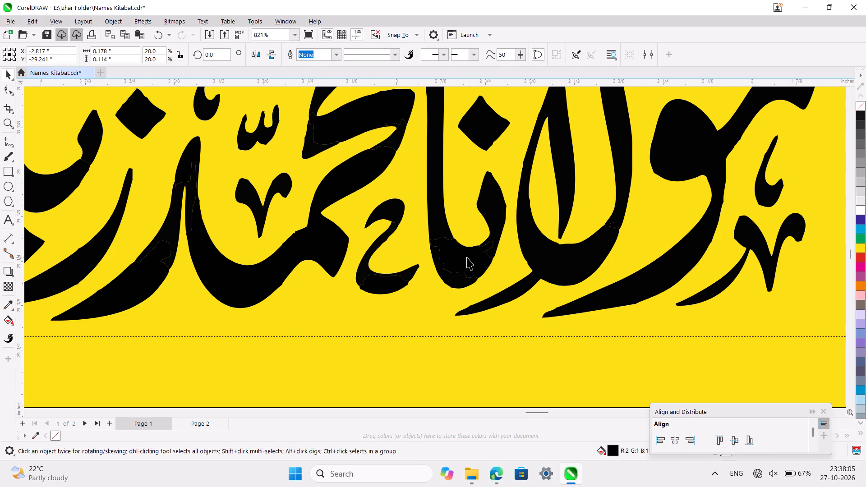
pyautogui.keyDown('shift'); pyautogui.click(433, 210); pyautogui.keyUp('shift')
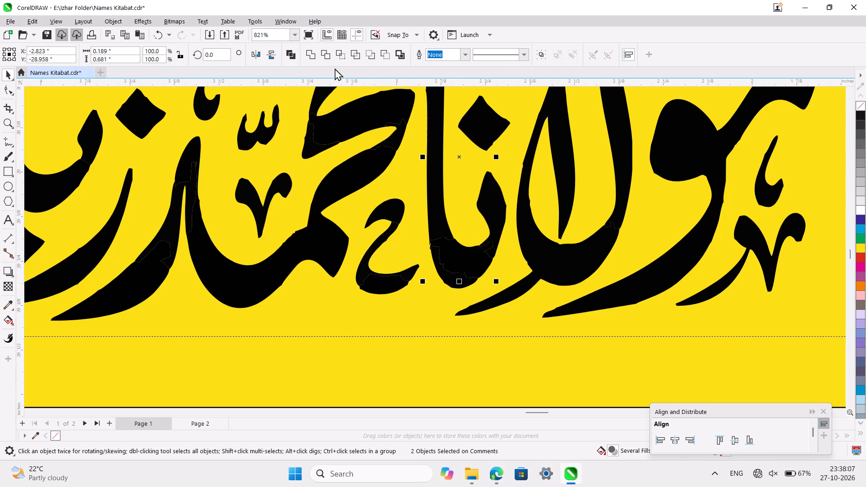
pyautogui.click(312, 55)
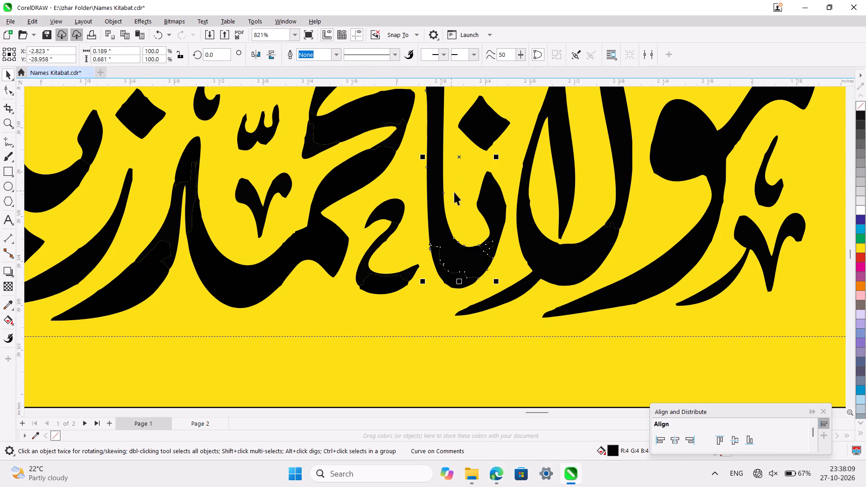
# Weld the first word's noon-alif stroke to its curved bottom piece and to the noon's upright tooth.
pyautogui.click(455, 192)
pyautogui.click(457, 276)
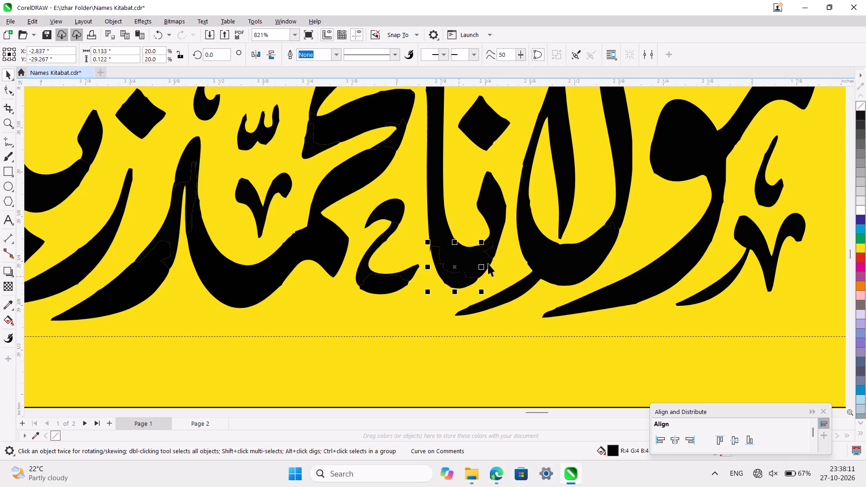
pyautogui.keyDown('shift'); pyautogui.click(490, 261); pyautogui.keyUp('shift')
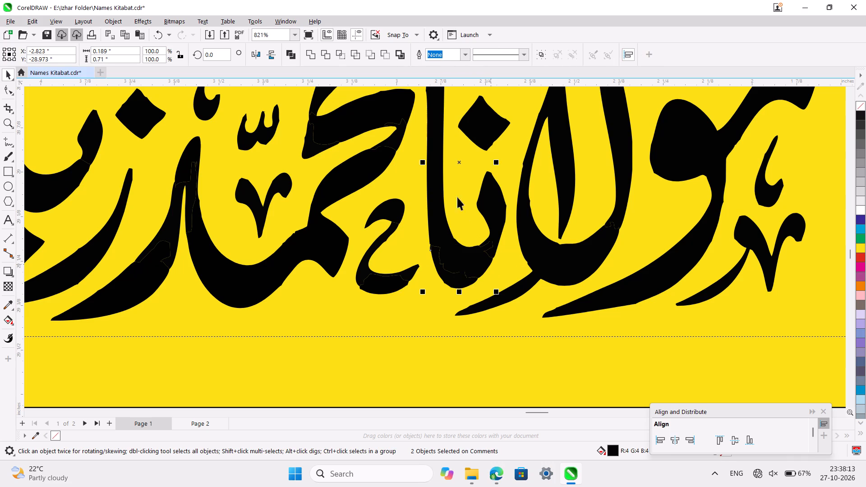
pyautogui.click(313, 56)
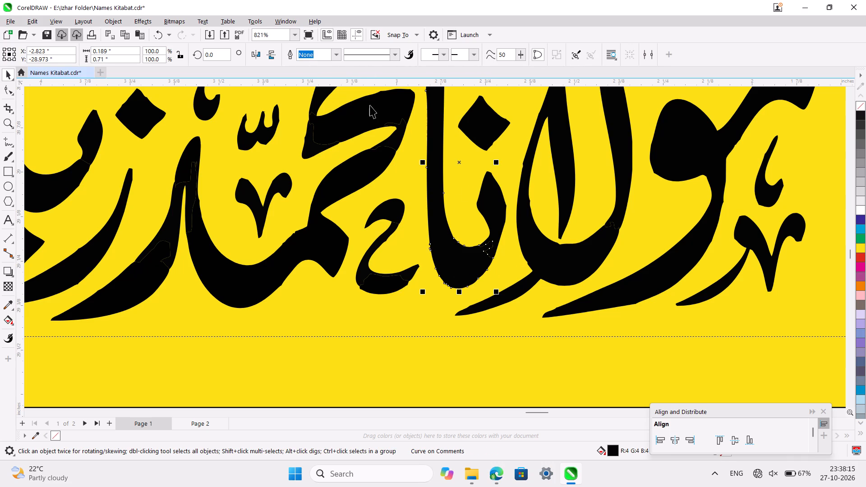
pyautogui.keyDown('shift'); pyautogui.click(501, 208); pyautogui.keyUp('shift')
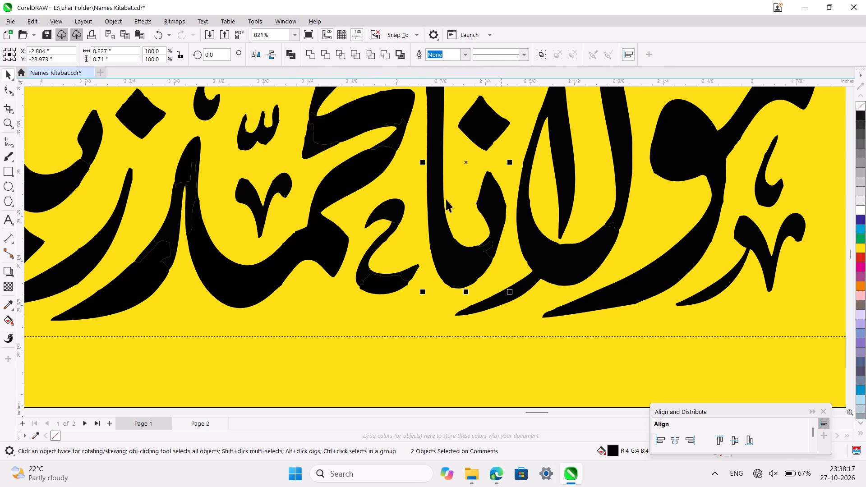
pyautogui.click(311, 58)
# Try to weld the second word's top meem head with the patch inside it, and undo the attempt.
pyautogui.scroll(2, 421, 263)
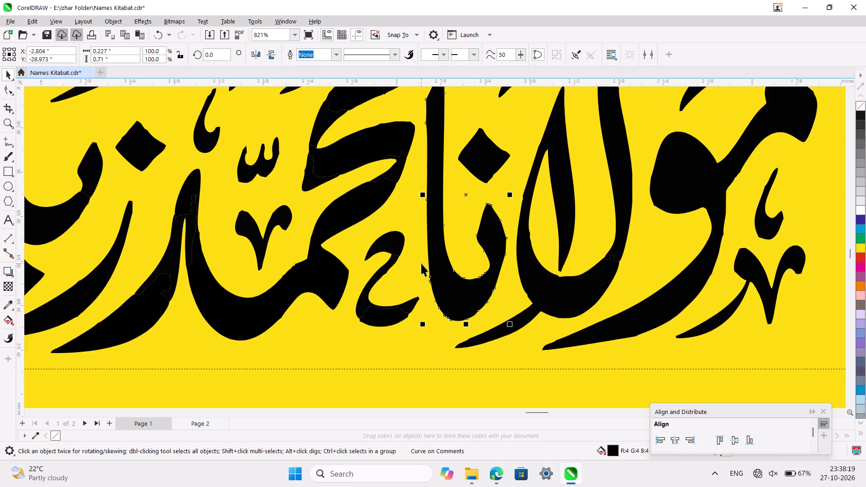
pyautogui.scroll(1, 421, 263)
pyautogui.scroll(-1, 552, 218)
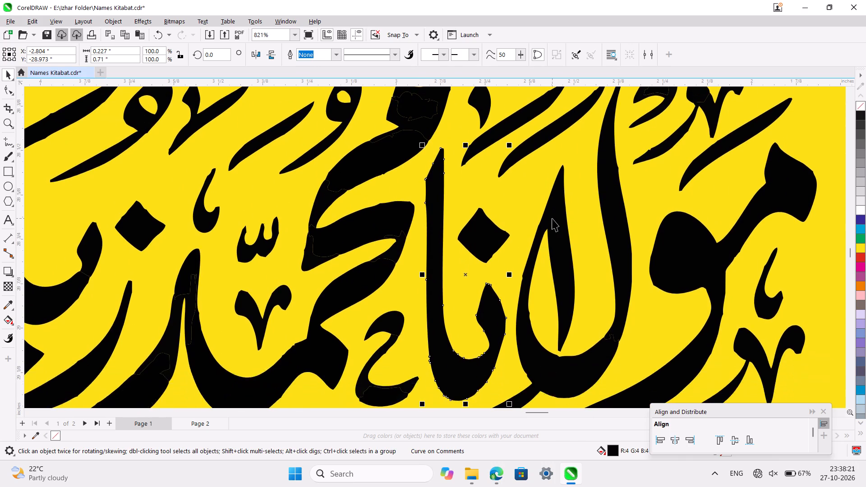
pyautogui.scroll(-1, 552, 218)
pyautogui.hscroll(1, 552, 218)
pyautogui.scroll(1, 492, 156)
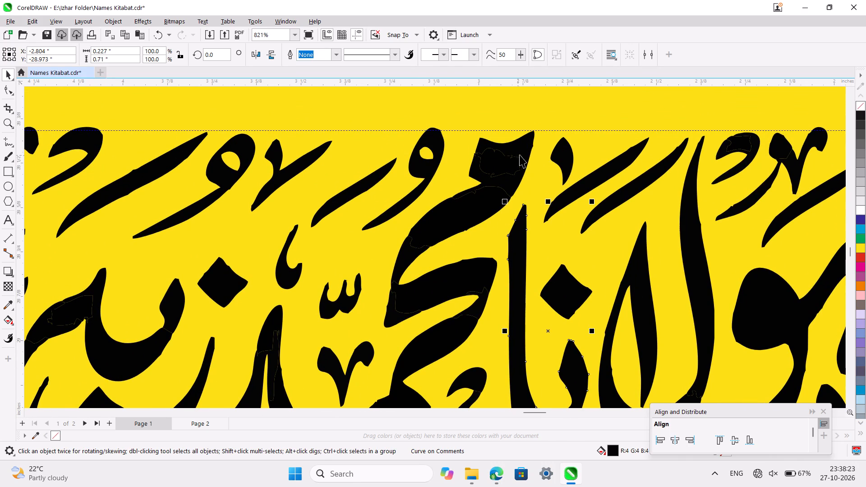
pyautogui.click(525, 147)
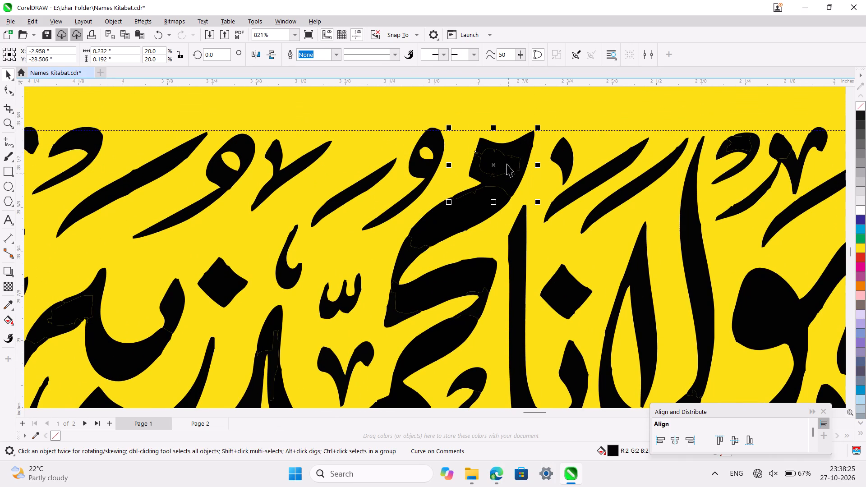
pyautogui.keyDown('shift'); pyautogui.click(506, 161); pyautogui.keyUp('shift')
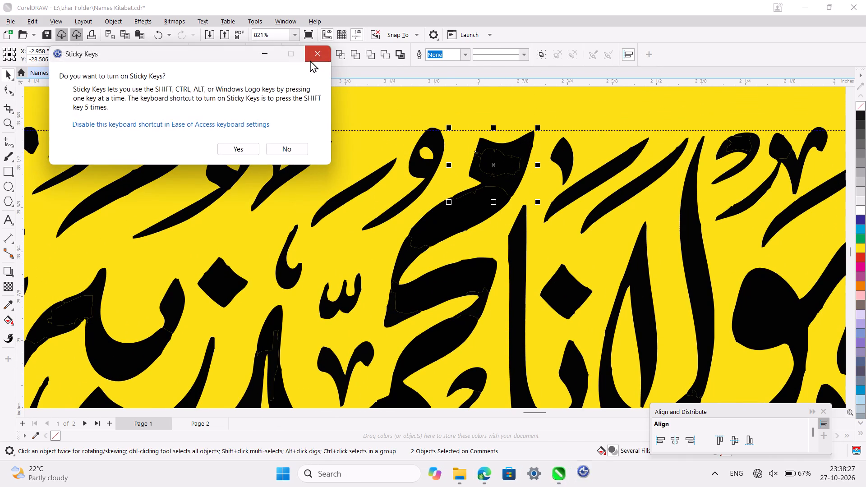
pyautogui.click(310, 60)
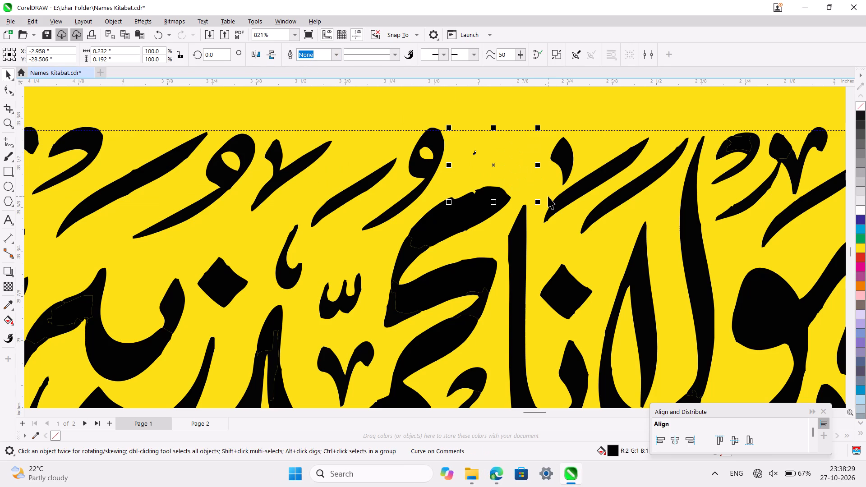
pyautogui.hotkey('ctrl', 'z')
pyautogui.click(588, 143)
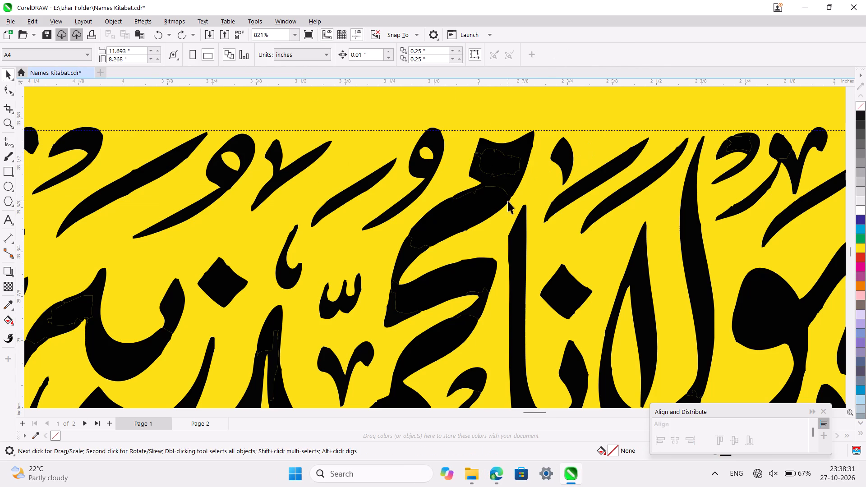
# Weld the second word's top meem head to the thick diagonal stroke directly below it.
pyautogui.keyDown('ctrl'); pyautogui.scroll(4, 508, 201); pyautogui.keyUp('ctrl')
pyautogui.click(517, 185)
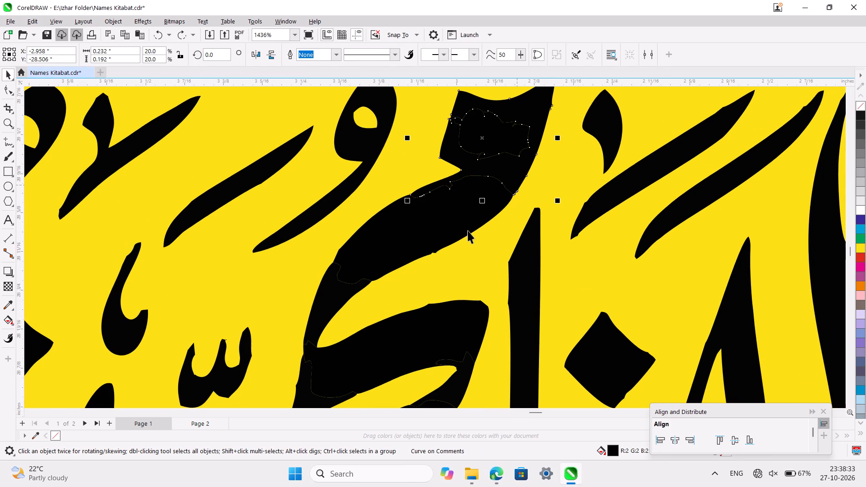
pyautogui.keyDown('shift'); pyautogui.click(464, 231); pyautogui.keyUp('shift')
pyautogui.click(314, 60)
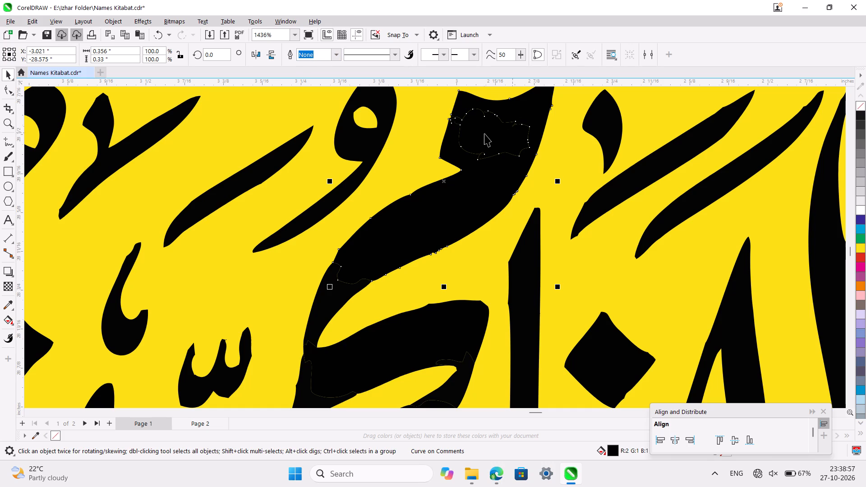
# Weld the second word's thin bend, middle bar and left corner piece together and join them to the upper diagonal stroke.
pyautogui.click(392, 176)
pyautogui.click(321, 296)
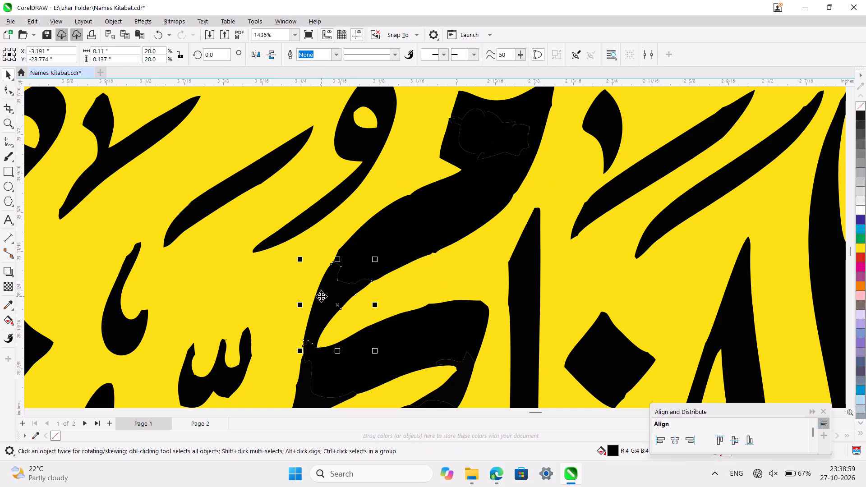
pyautogui.keyDown('shift'); pyautogui.click(317, 368); pyautogui.keyUp('shift')
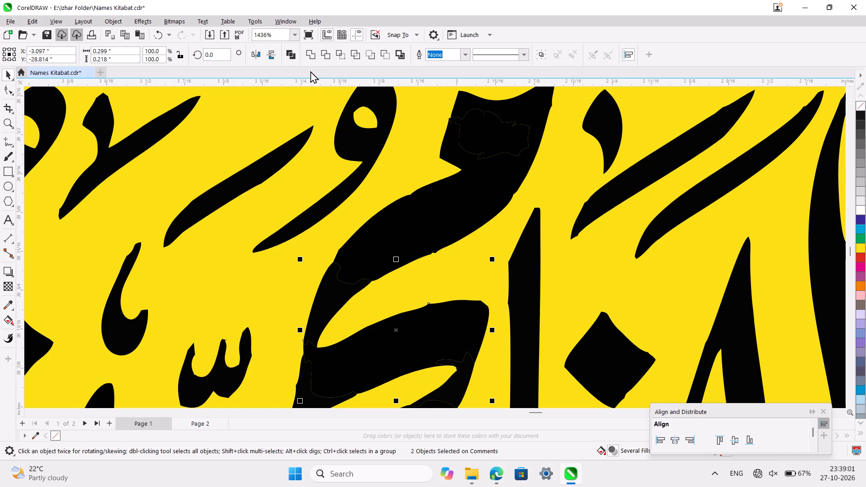
pyautogui.click(310, 59)
pyautogui.click(269, 281)
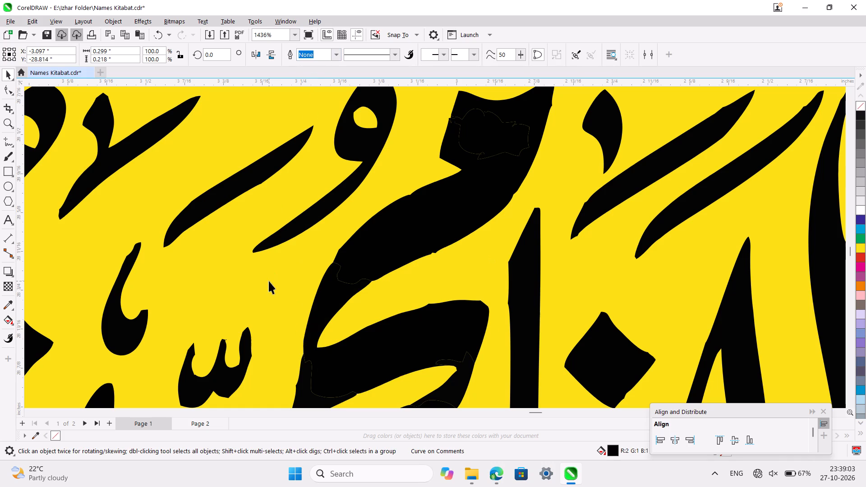
pyautogui.click(309, 386)
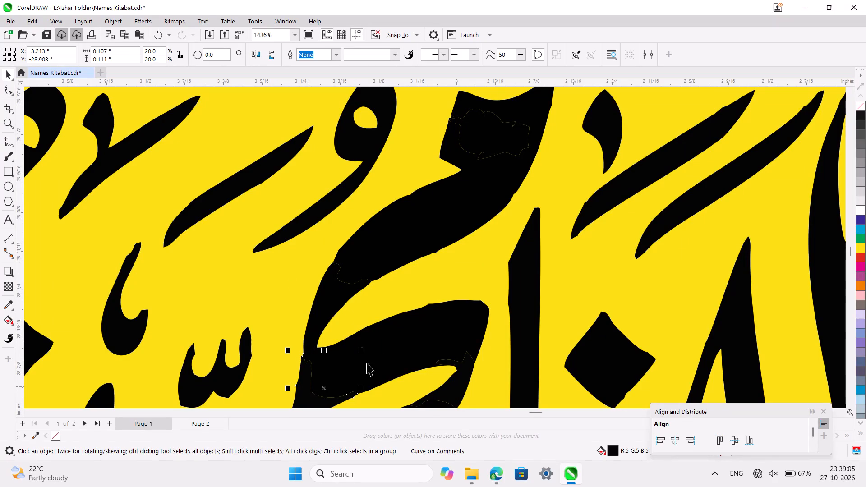
pyautogui.keyDown('shift'); pyautogui.click(397, 350); pyautogui.keyUp('shift')
pyautogui.click(312, 60)
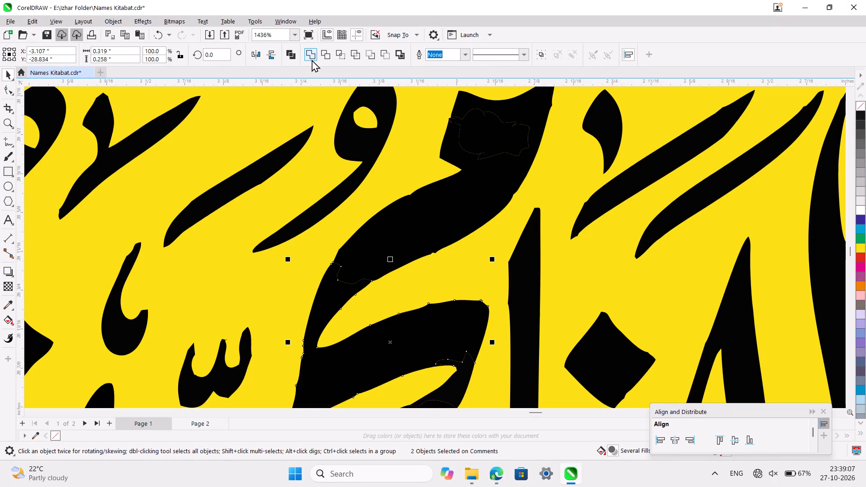
pyautogui.keyDown('shift'); pyautogui.click(432, 213); pyautogui.keyUp('shift')
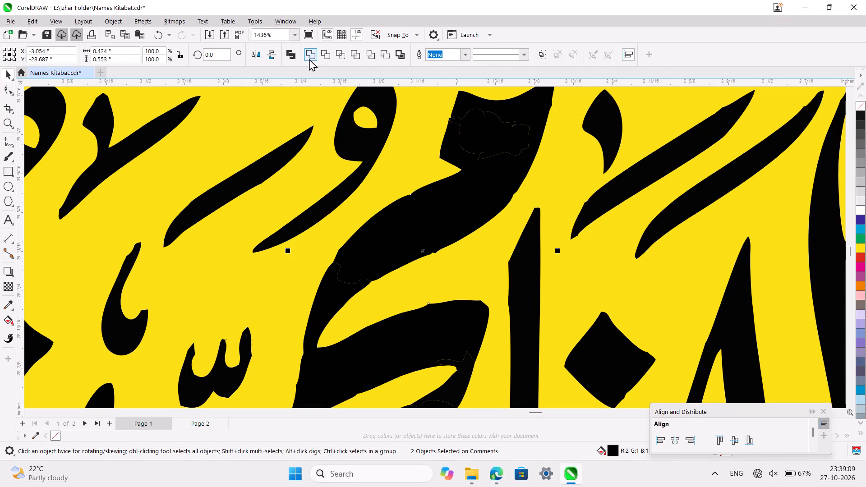
pyautogui.click(313, 58)
# Weld the second word's upper zigzag to the short connecting piece below its middle bar and to the large lower meem-dal body.
pyautogui.keyDown('ctrl'); pyautogui.scroll(-3, 383, 194); pyautogui.keyUp('ctrl')
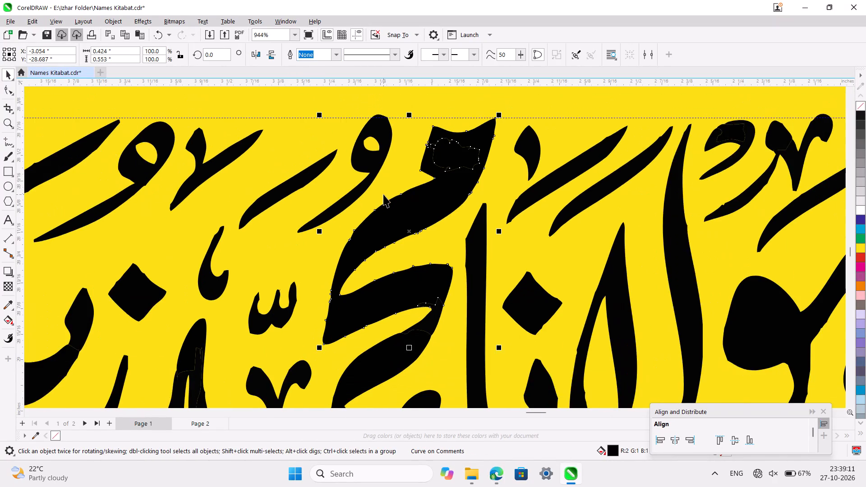
pyautogui.scroll(-2, 383, 194)
pyautogui.keyDown('shift'); pyautogui.click(437, 225); pyautogui.keyUp('shift')
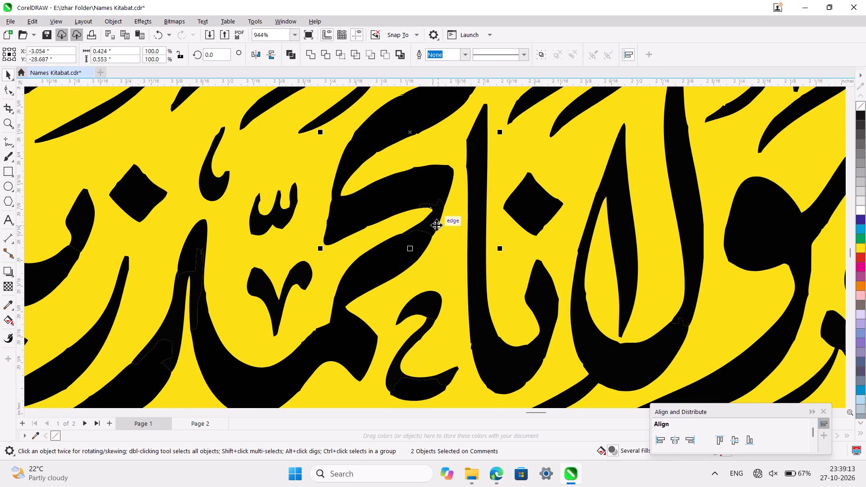
pyautogui.click(309, 58)
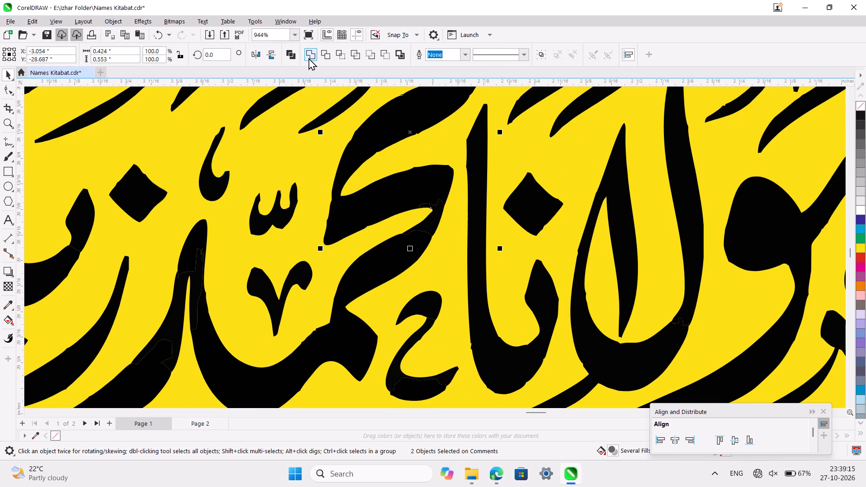
pyautogui.keyDown('shift'); pyautogui.click(366, 281); pyautogui.keyUp('shift')
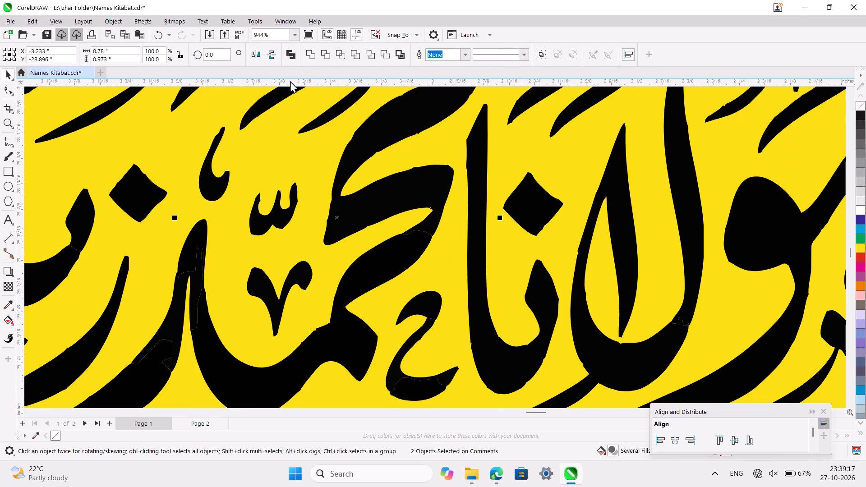
pyautogui.click(307, 57)
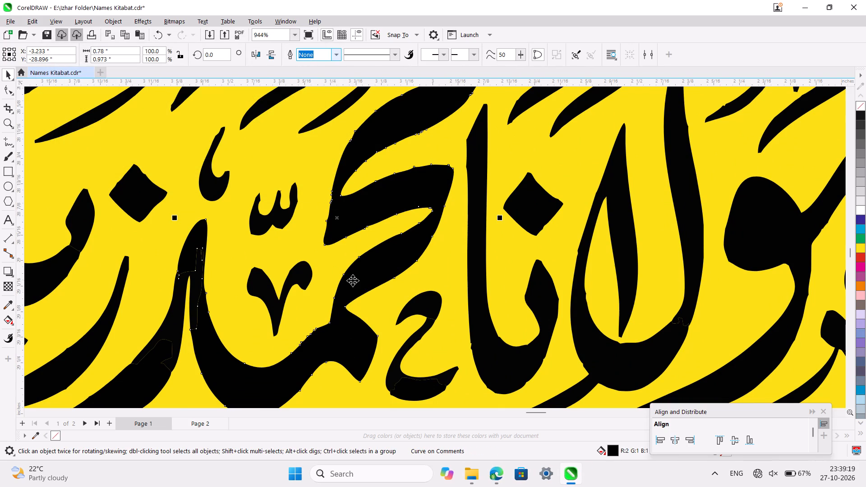
pyautogui.click(246, 234)
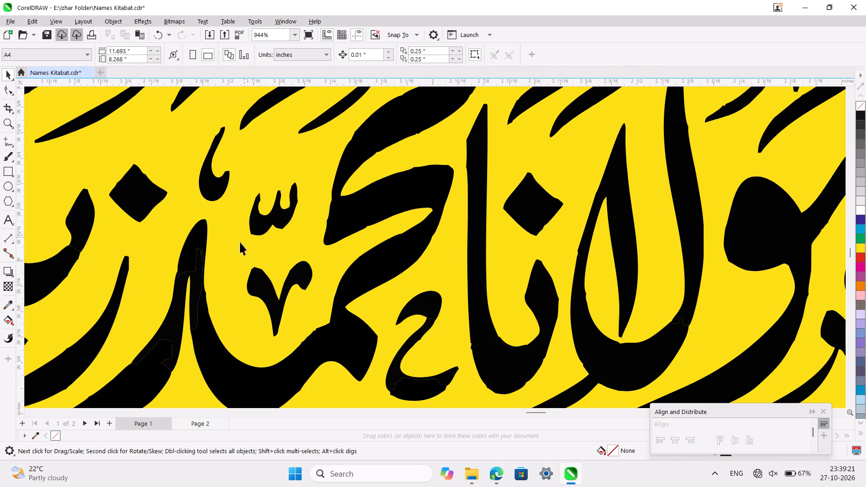
# Weld the second word's body at the dal's peak to the thin stroke descending from it.
pyautogui.keyDown('ctrl'); pyautogui.scroll(3, 203, 277); pyautogui.keyUp('ctrl')
pyautogui.hscroll(1, 203, 277)
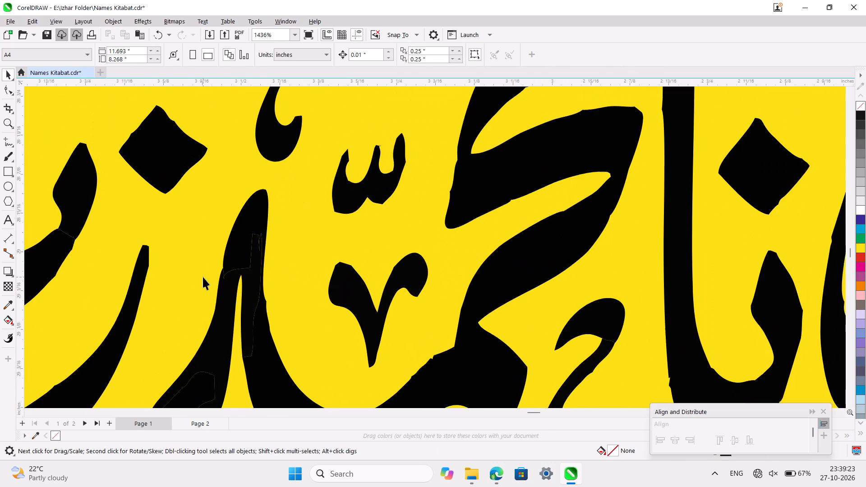
pyautogui.hscroll(1, 203, 277)
pyautogui.scroll(-1, 260, 305)
pyautogui.click(252, 170)
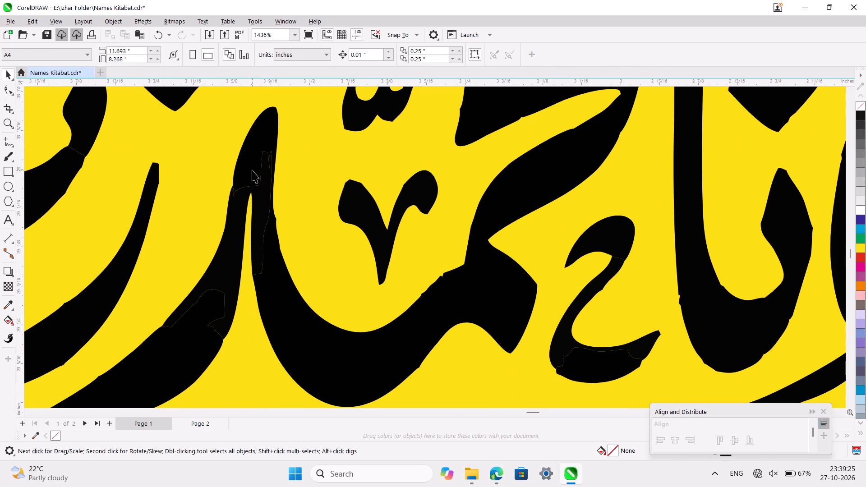
pyautogui.keyDown('shift'); pyautogui.click(276, 279); pyautogui.keyUp('shift')
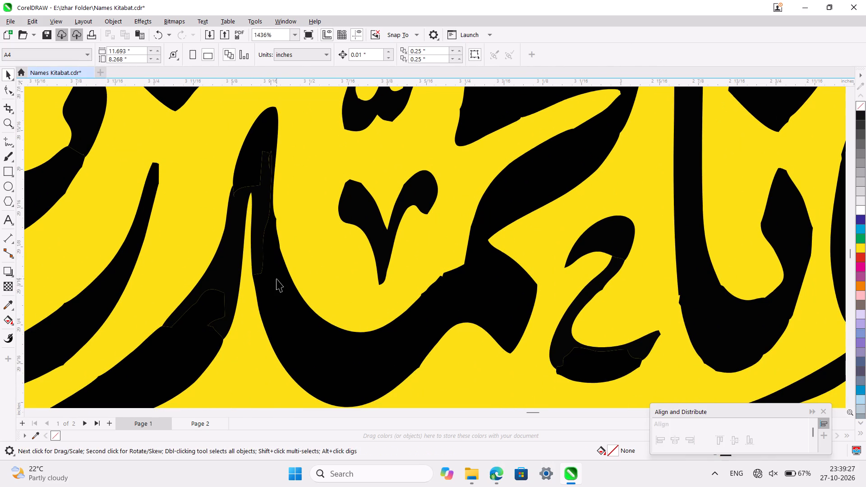
pyautogui.click(276, 279)
pyautogui.keyDown('shift'); pyautogui.click(234, 217); pyautogui.keyUp('shift')
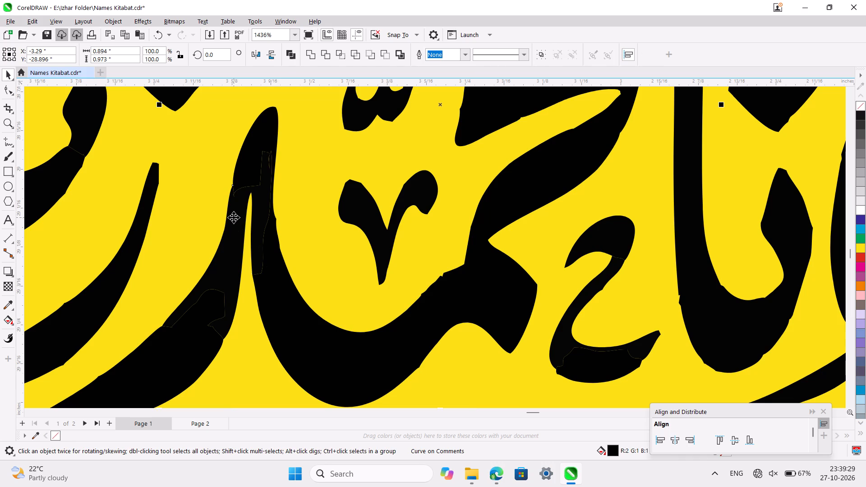
pyautogui.click(309, 53)
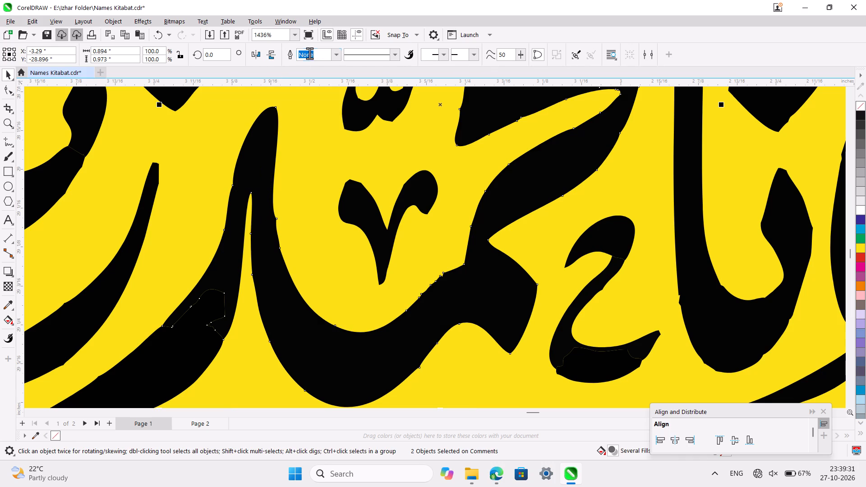
pyautogui.click(311, 179)
# Weld the dal's long lower tail to the rest of the second word.
pyautogui.scroll(-1, 267, 262)
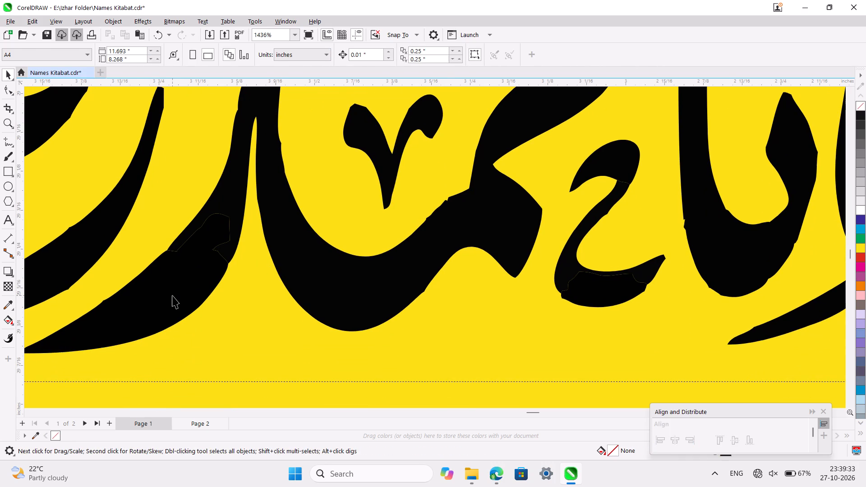
pyautogui.click(172, 295)
pyautogui.keyDown('shift'); pyautogui.click(236, 174); pyautogui.keyUp('shift')
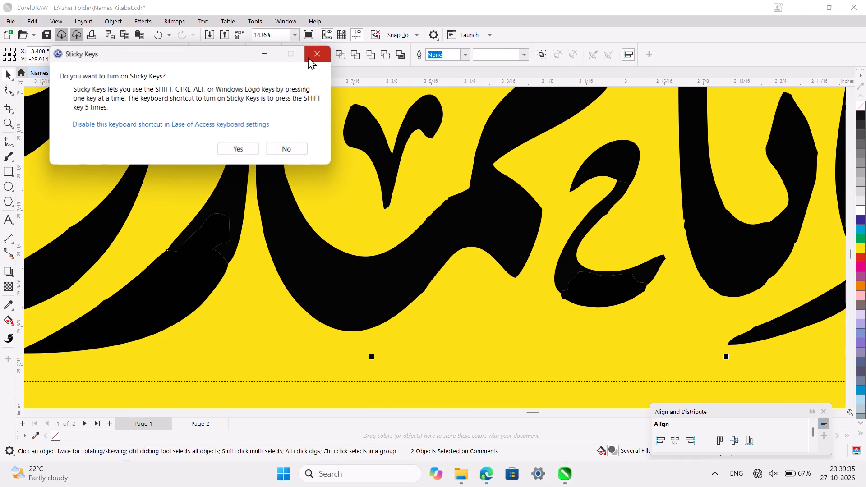
pyautogui.click(313, 55)
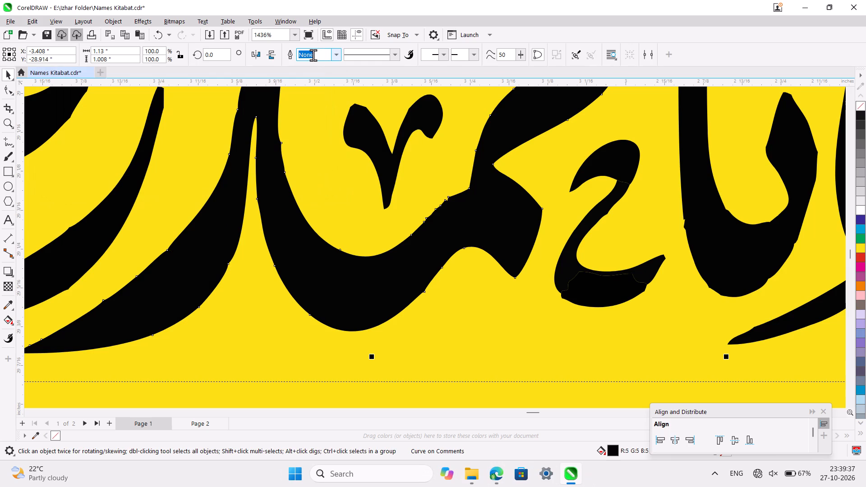
pyautogui.click(320, 157)
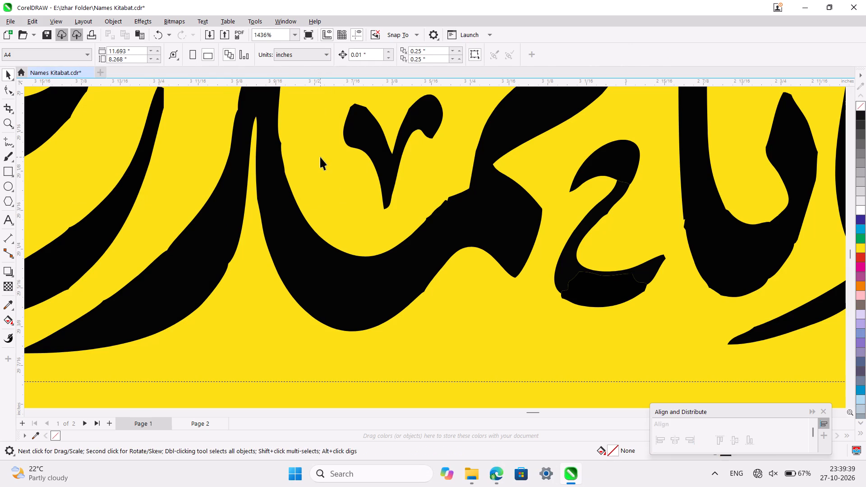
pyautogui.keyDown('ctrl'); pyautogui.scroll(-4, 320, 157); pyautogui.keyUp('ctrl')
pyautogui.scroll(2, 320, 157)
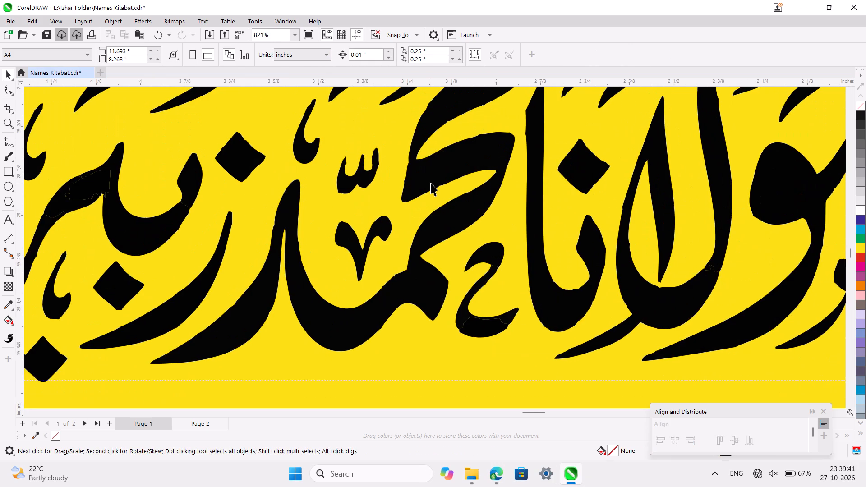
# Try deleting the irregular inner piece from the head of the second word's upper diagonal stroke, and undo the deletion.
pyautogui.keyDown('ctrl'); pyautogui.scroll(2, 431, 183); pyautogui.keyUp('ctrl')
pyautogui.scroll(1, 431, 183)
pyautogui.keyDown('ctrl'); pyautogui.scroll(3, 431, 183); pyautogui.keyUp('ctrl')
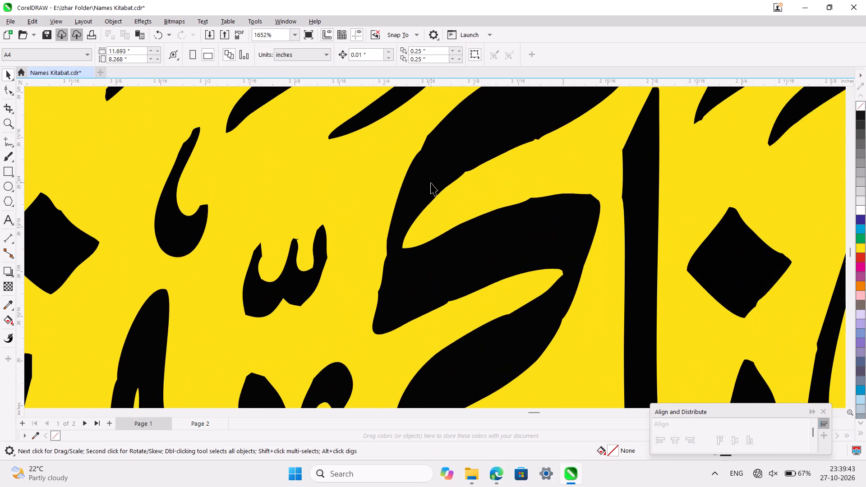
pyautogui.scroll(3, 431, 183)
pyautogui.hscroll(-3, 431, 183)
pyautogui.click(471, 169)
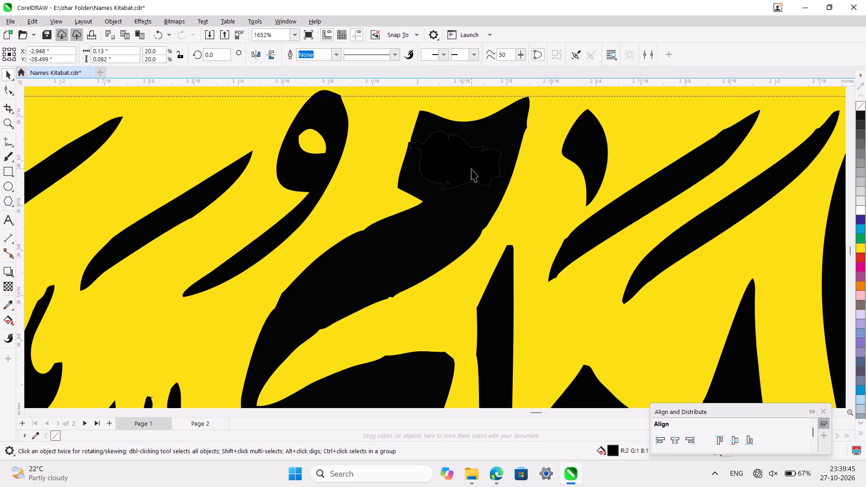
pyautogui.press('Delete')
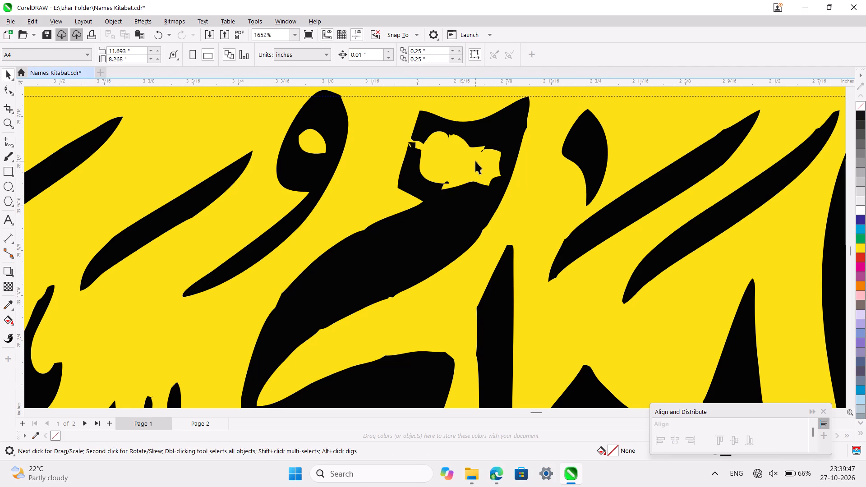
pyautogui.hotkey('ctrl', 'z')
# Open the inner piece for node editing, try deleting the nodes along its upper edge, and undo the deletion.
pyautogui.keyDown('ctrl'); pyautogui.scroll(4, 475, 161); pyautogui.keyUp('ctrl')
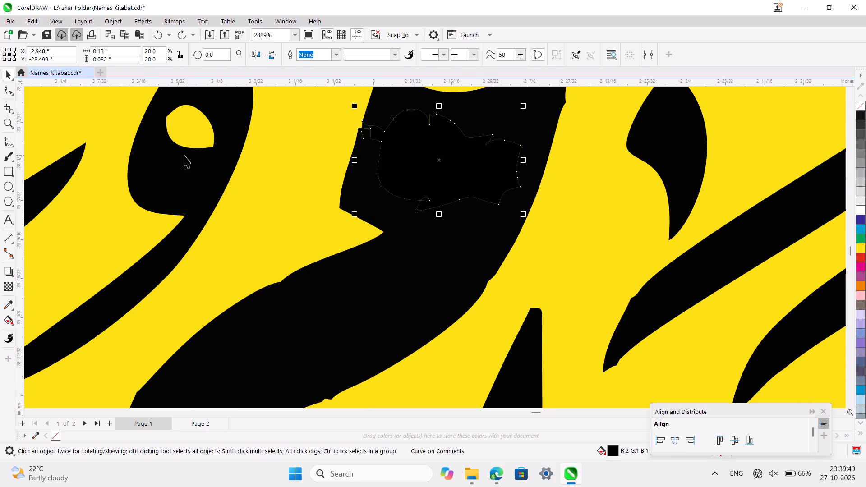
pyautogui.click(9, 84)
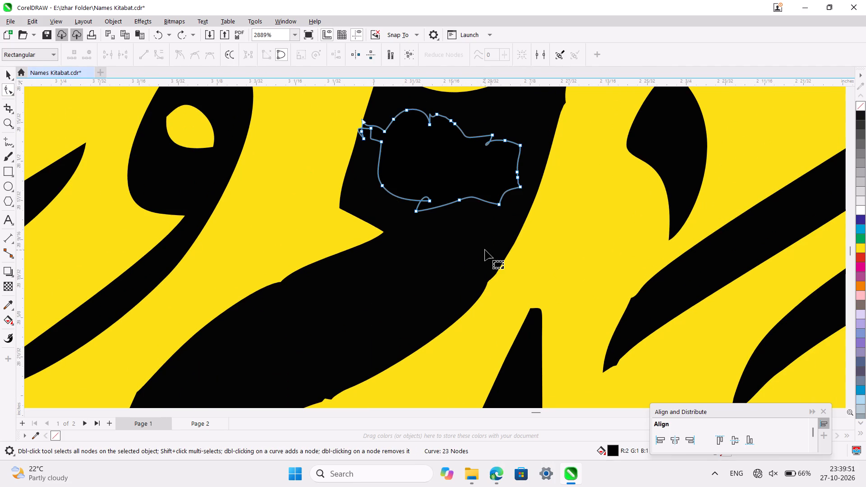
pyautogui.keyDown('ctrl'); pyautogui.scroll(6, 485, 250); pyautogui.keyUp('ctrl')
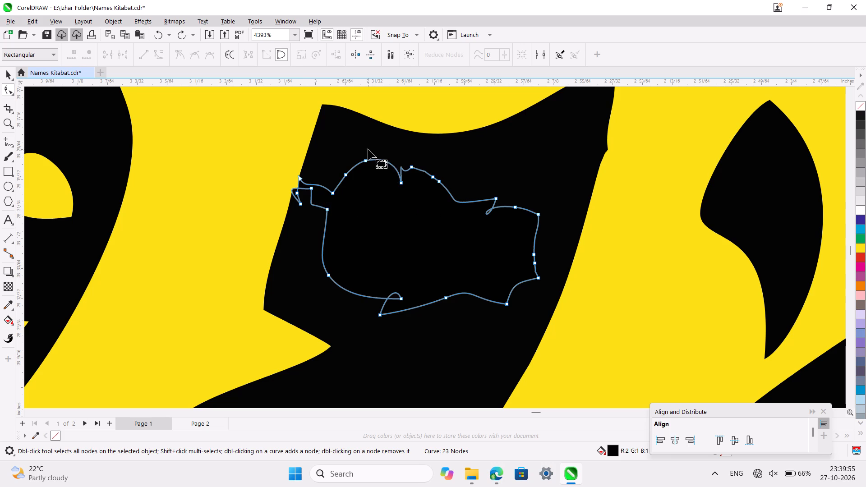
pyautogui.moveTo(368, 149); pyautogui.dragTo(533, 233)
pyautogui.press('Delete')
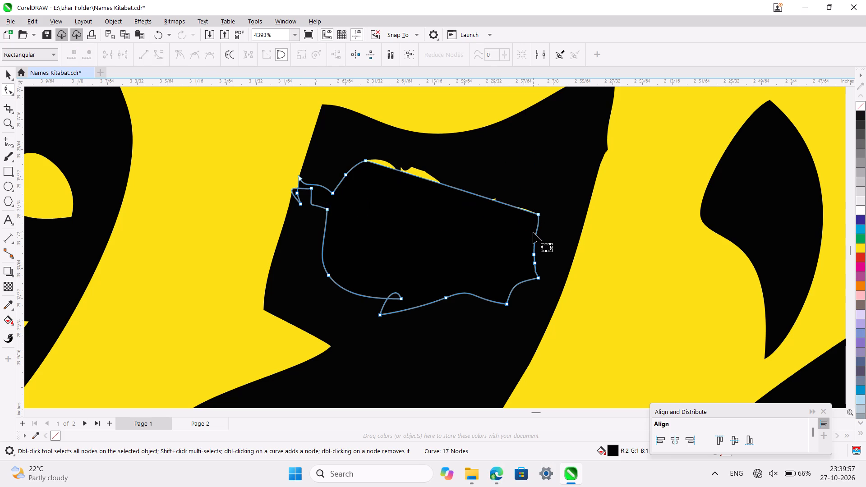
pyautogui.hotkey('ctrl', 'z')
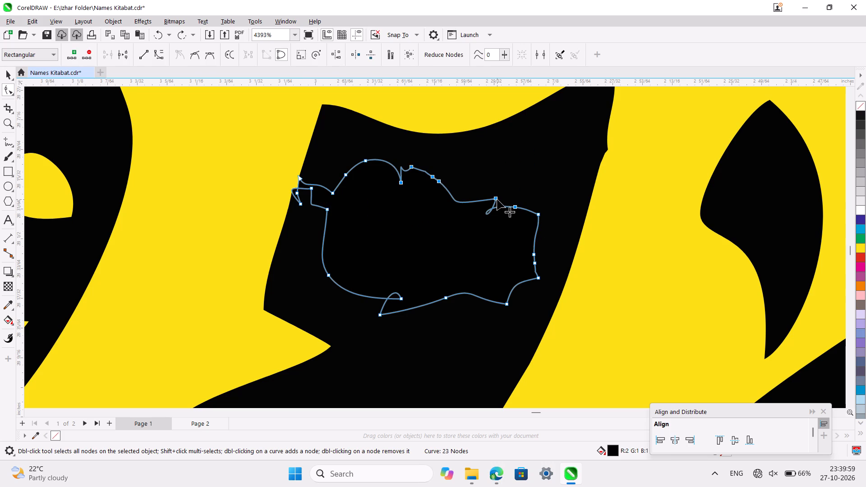
# Straighten out the small loop on the inner piece's upper edge by adjusting the curve handles of its two neighbouring nodes.
pyautogui.click(497, 199)
pyautogui.keyDown('ctrl'); pyautogui.scroll(5, 497, 199); pyautogui.keyUp('ctrl')
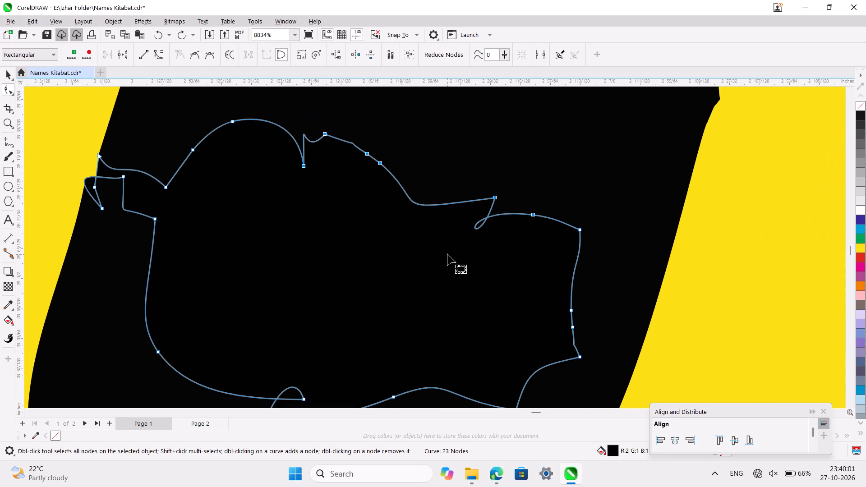
pyautogui.click(447, 254)
pyautogui.click(494, 196)
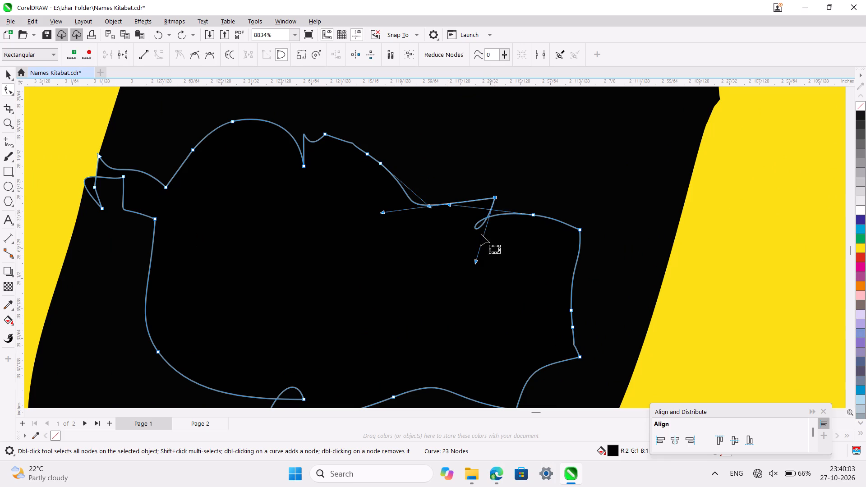
pyautogui.moveTo(383, 216); pyautogui.dragTo(504, 185)
pyautogui.moveTo(477, 264); pyautogui.dragTo(525, 201)
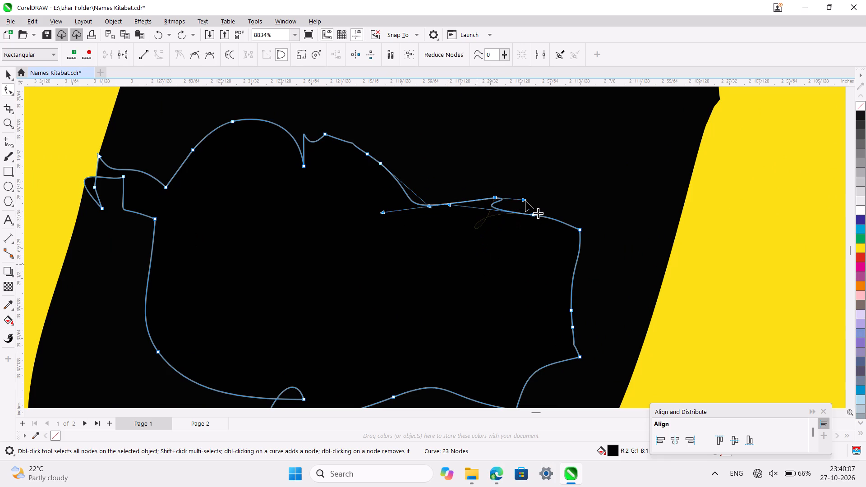
pyautogui.moveTo(525, 201); pyautogui.dragTo(526, 200)
pyautogui.moveTo(451, 207); pyautogui.dragTo(518, 214)
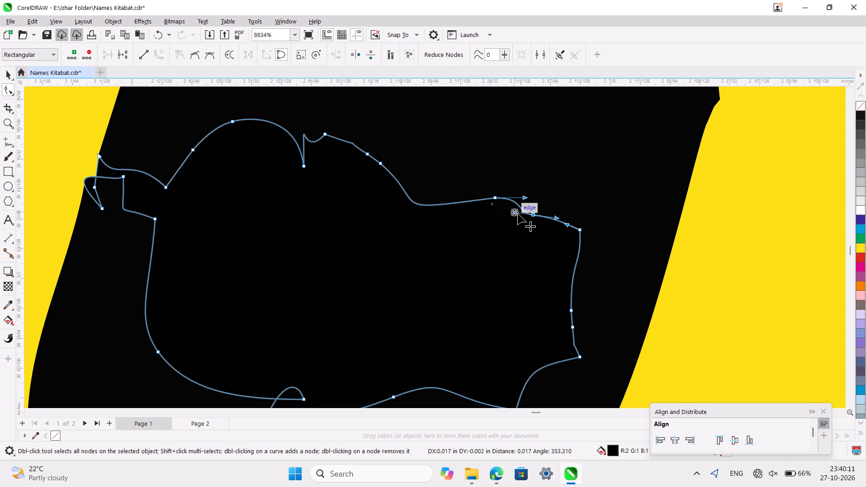
# Reshape the small loop on the inner piece's lower edge by adjusting both curve handles of its end node.
pyautogui.scroll(-1, 441, 246)
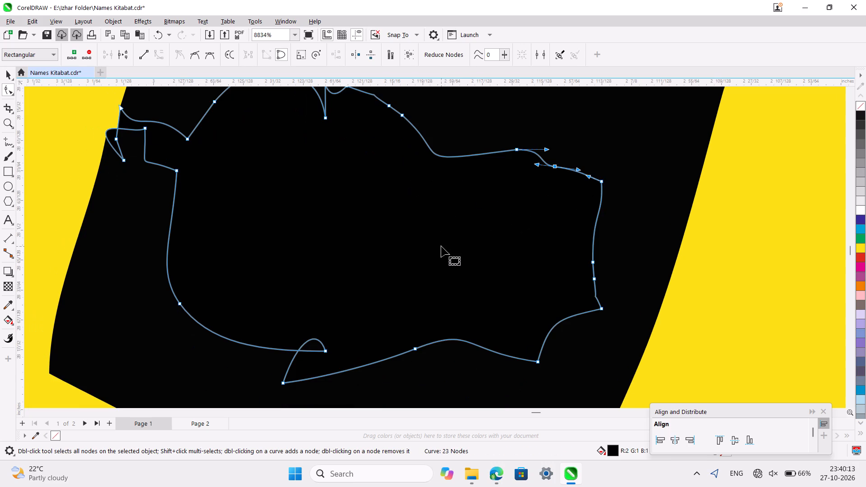
pyautogui.scroll(-1, 454, 320)
pyautogui.click(323, 303)
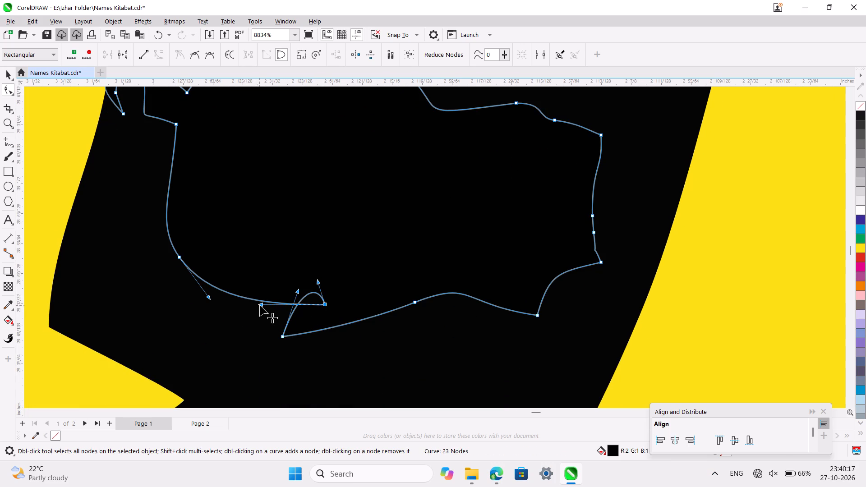
pyautogui.moveTo(260, 305); pyautogui.dragTo(278, 262)
pyautogui.moveTo(318, 281); pyautogui.dragTo(291, 335)
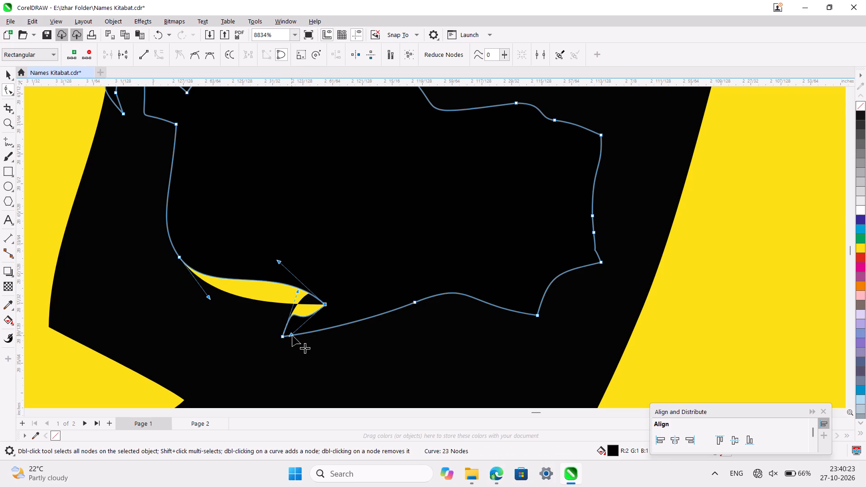
pyautogui.moveTo(292, 335); pyautogui.dragTo(334, 325)
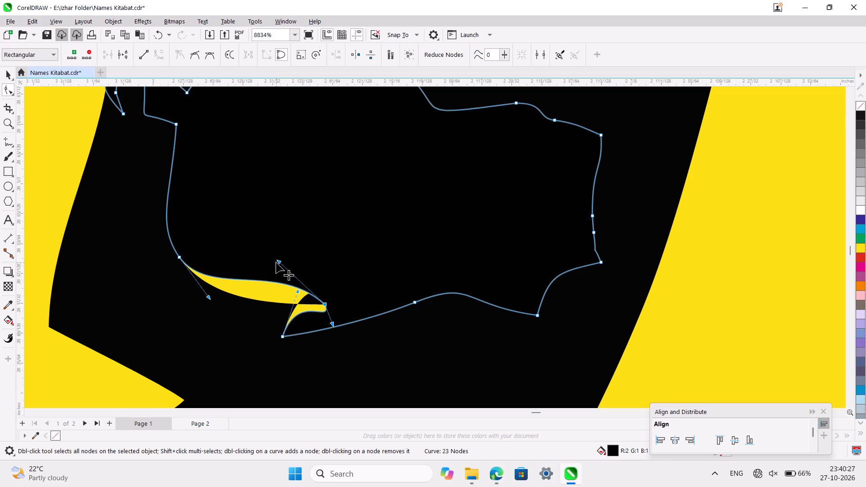
pyautogui.moveTo(278, 262); pyautogui.dragTo(275, 283)
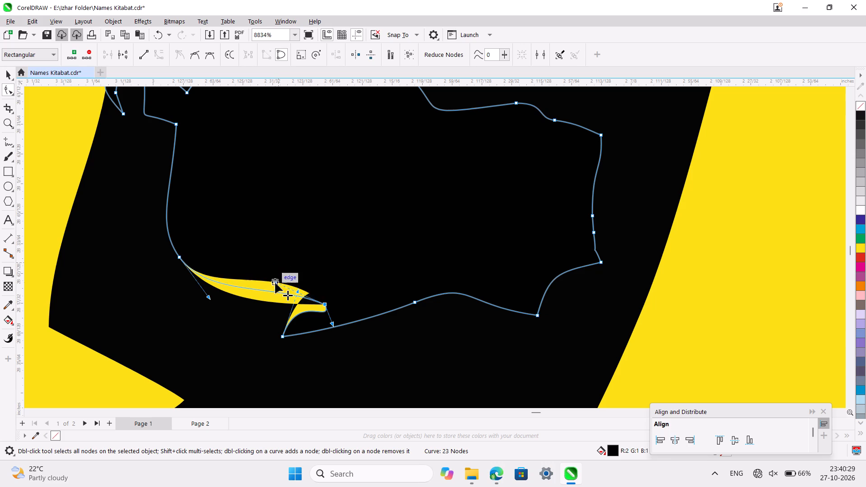
pyautogui.moveTo(275, 283); pyautogui.dragTo(274, 301)
# Weld the reshaped inner piece to the second word's main body.
pyautogui.scroll(-1, 274, 301)
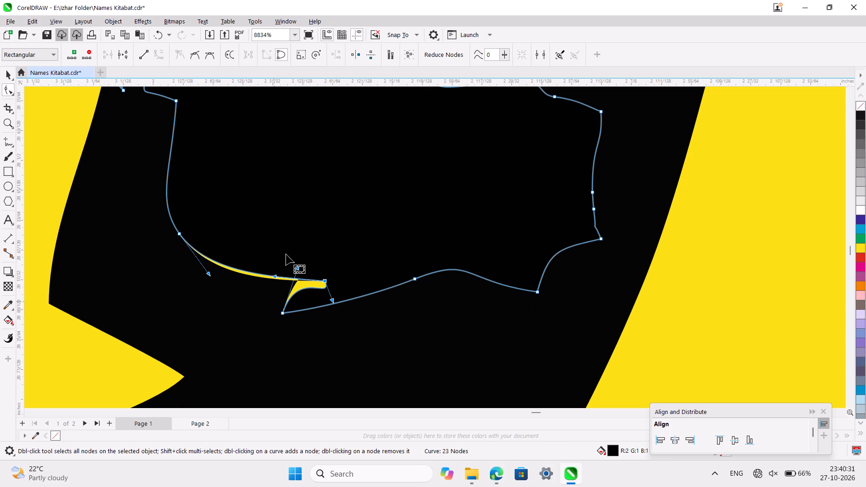
pyautogui.hotkey('ctrl', 'space')
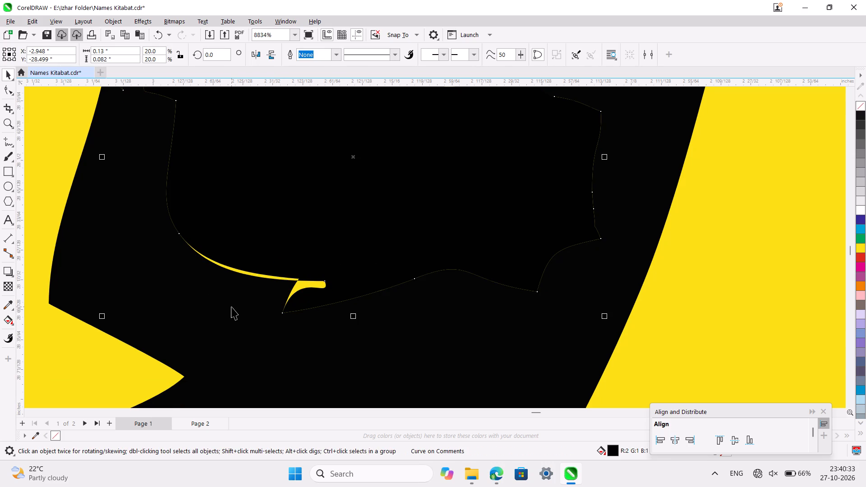
pyautogui.keyDown('shift'); pyautogui.click(256, 343); pyautogui.keyUp('shift')
pyautogui.click(313, 56)
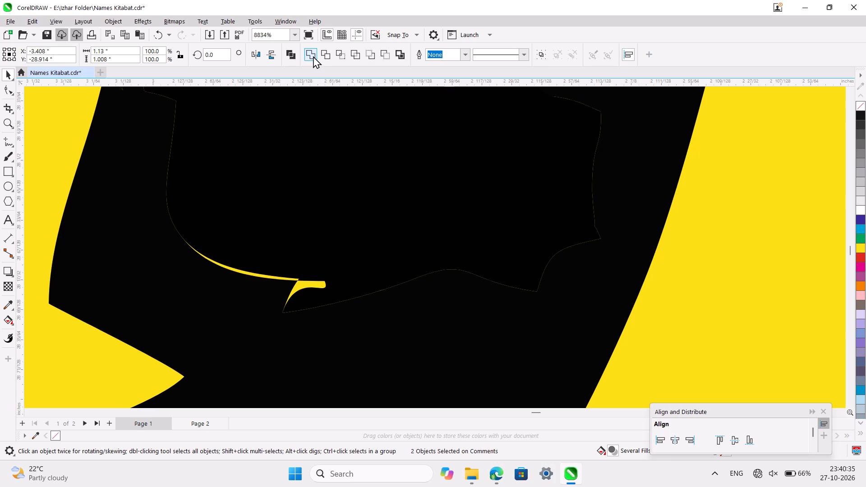
pyautogui.keyDown('ctrl'); pyautogui.scroll(-6, 432, 207); pyautogui.keyUp('ctrl')
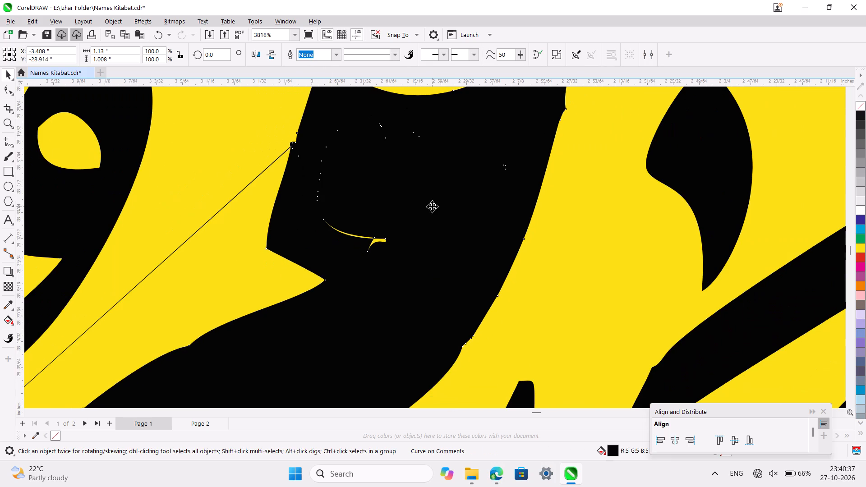
pyautogui.click(547, 276)
pyautogui.keyDown('ctrl'); pyautogui.scroll(-4, 547, 276); pyautogui.keyUp('ctrl')
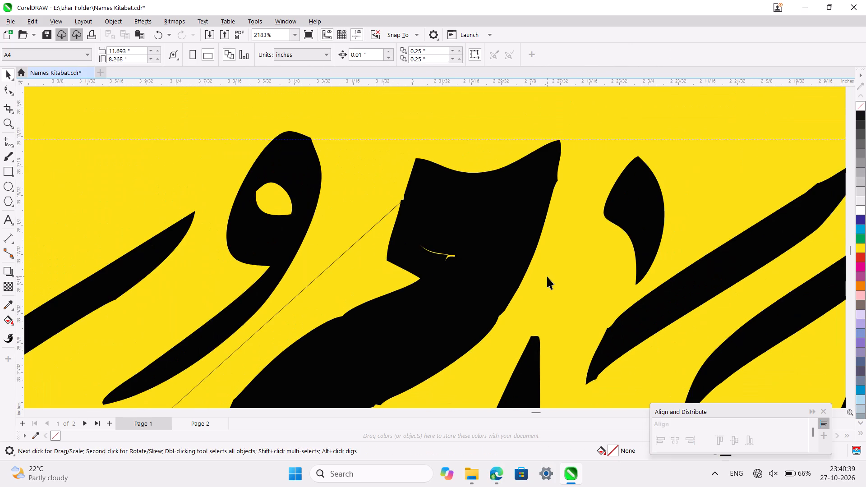
pyautogui.keyDown('ctrl'); pyautogui.scroll(-2, 547, 276); pyautogui.keyUp('ctrl')
pyautogui.scroll(-2, 547, 276)
pyautogui.keyDown('ctrl'); pyautogui.scroll(-4, 547, 276); pyautogui.keyUp('ctrl')
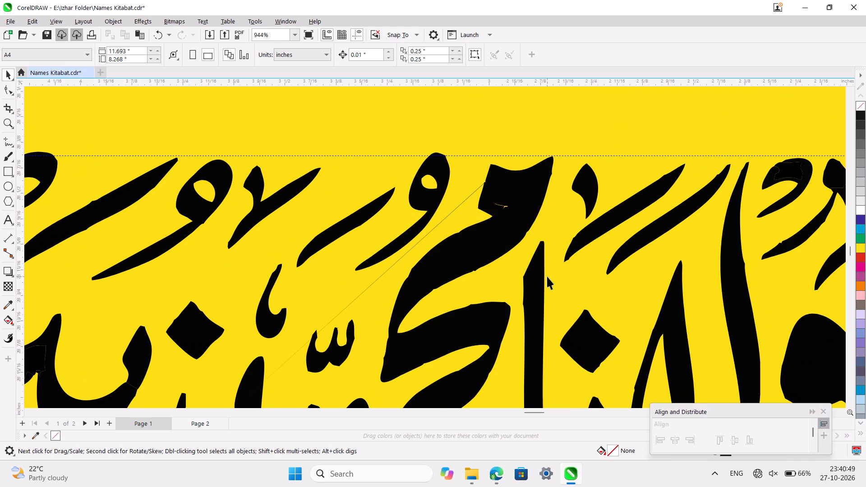
# Open the welded second word for node editing and delete the node where the thin stray line meets its upper head.
pyautogui.click(610, 139)
pyautogui.click(509, 191)
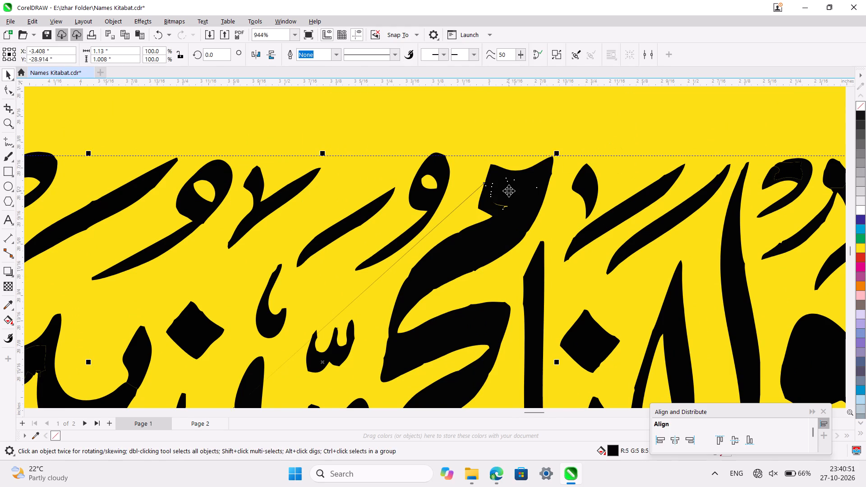
pyautogui.keyDown('ctrl'); pyautogui.scroll(4, 509, 191); pyautogui.keyUp('ctrl')
pyautogui.keyDown('ctrl'); pyautogui.scroll(-8, 509, 191); pyautogui.keyUp('ctrl')
pyautogui.scroll(-2, 509, 191)
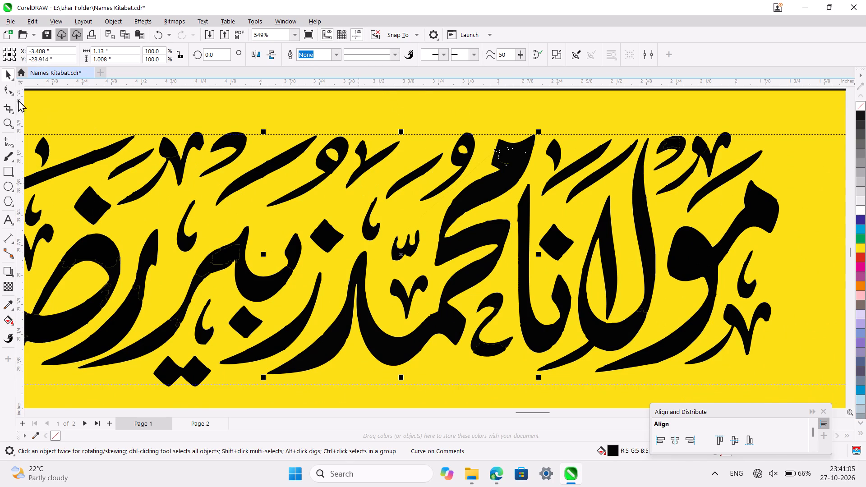
pyautogui.click(11, 89)
pyautogui.keyDown('ctrl'); pyautogui.scroll(2, 451, 176); pyautogui.keyUp('ctrl')
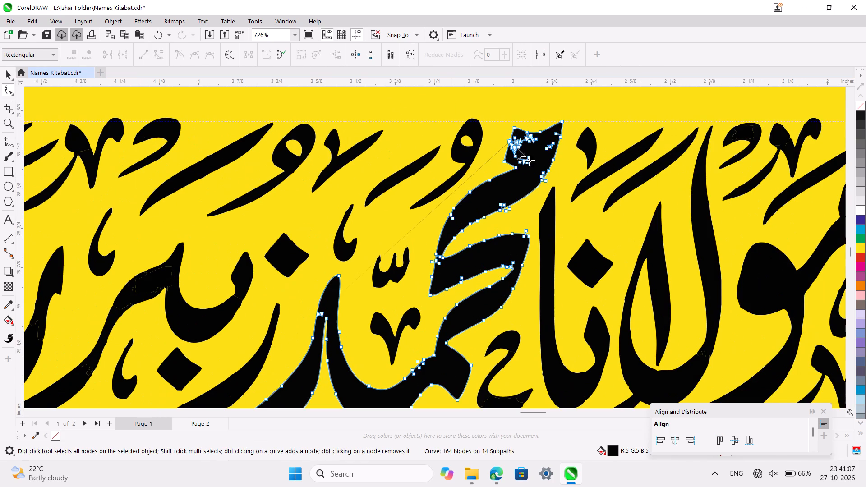
pyautogui.doubleClick(509, 141)
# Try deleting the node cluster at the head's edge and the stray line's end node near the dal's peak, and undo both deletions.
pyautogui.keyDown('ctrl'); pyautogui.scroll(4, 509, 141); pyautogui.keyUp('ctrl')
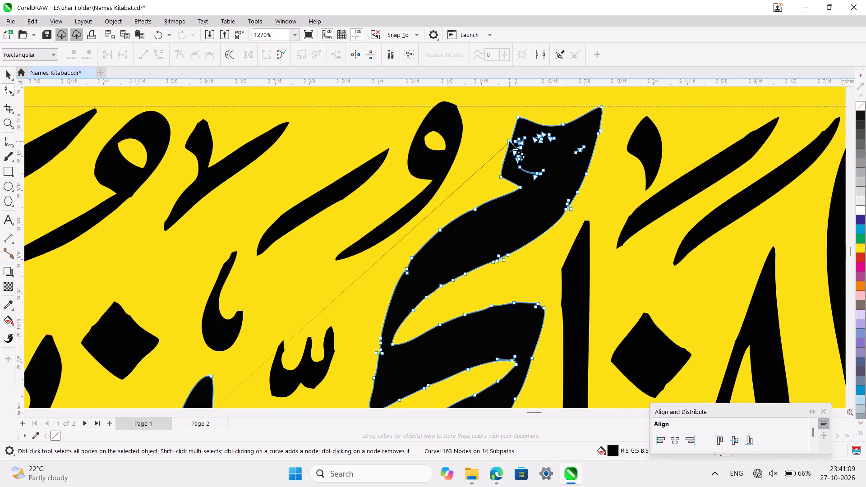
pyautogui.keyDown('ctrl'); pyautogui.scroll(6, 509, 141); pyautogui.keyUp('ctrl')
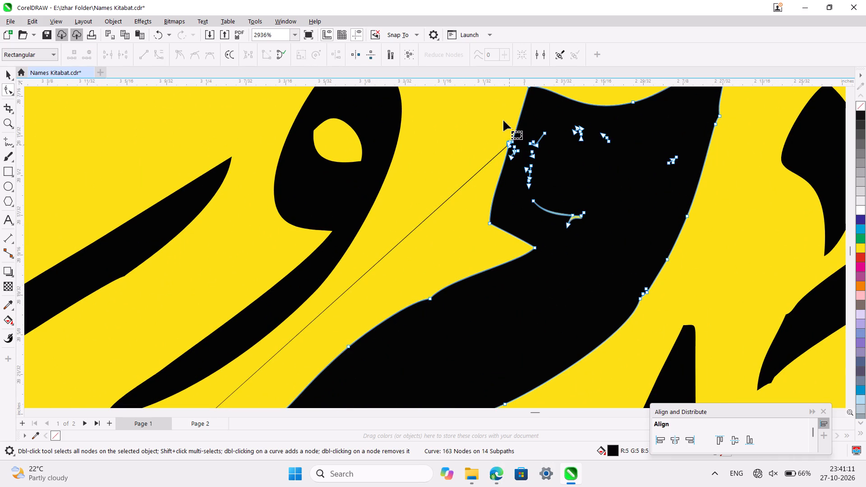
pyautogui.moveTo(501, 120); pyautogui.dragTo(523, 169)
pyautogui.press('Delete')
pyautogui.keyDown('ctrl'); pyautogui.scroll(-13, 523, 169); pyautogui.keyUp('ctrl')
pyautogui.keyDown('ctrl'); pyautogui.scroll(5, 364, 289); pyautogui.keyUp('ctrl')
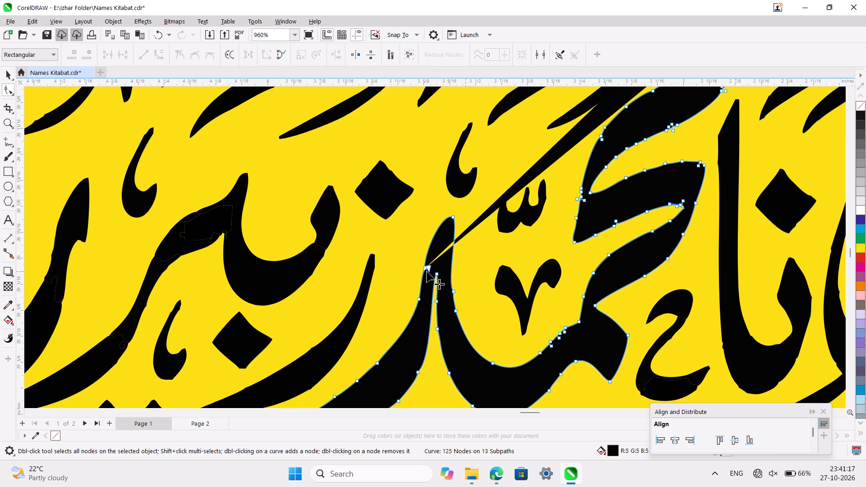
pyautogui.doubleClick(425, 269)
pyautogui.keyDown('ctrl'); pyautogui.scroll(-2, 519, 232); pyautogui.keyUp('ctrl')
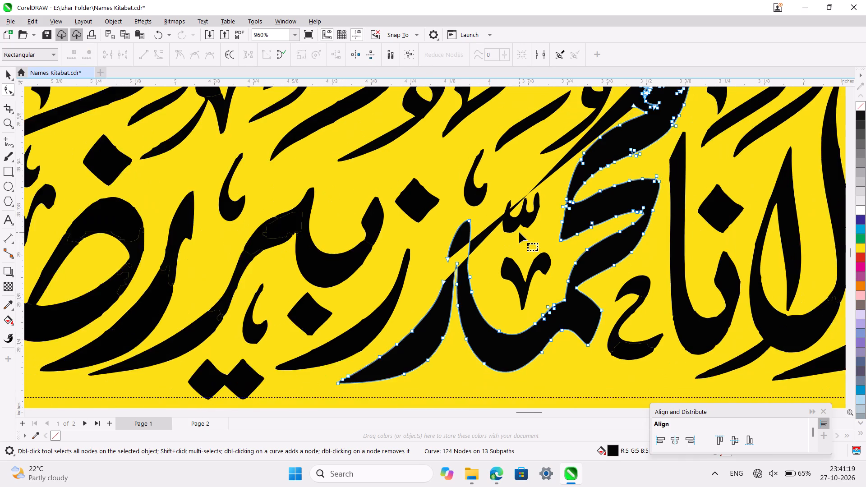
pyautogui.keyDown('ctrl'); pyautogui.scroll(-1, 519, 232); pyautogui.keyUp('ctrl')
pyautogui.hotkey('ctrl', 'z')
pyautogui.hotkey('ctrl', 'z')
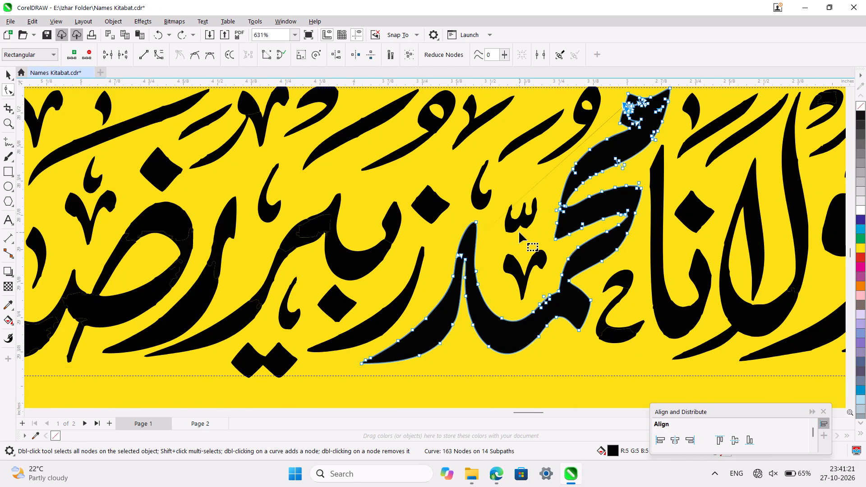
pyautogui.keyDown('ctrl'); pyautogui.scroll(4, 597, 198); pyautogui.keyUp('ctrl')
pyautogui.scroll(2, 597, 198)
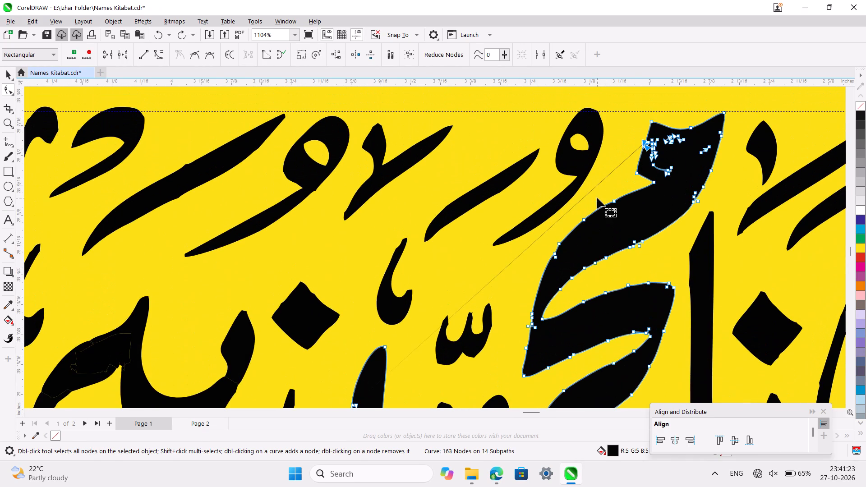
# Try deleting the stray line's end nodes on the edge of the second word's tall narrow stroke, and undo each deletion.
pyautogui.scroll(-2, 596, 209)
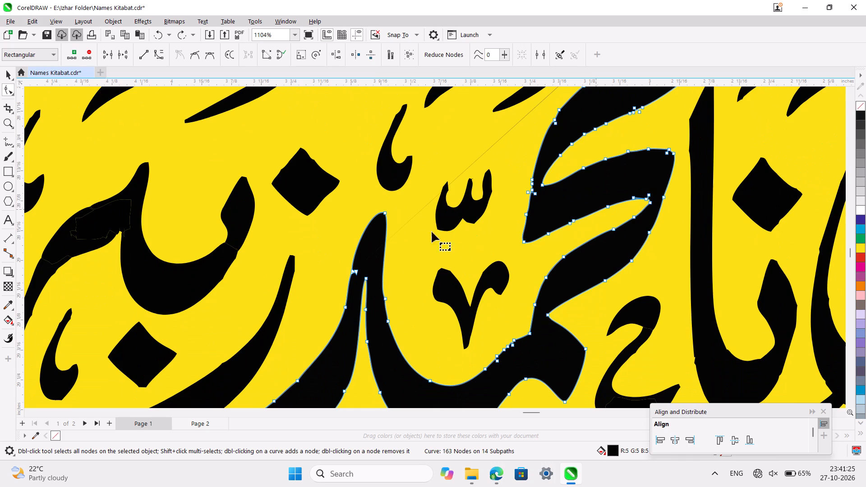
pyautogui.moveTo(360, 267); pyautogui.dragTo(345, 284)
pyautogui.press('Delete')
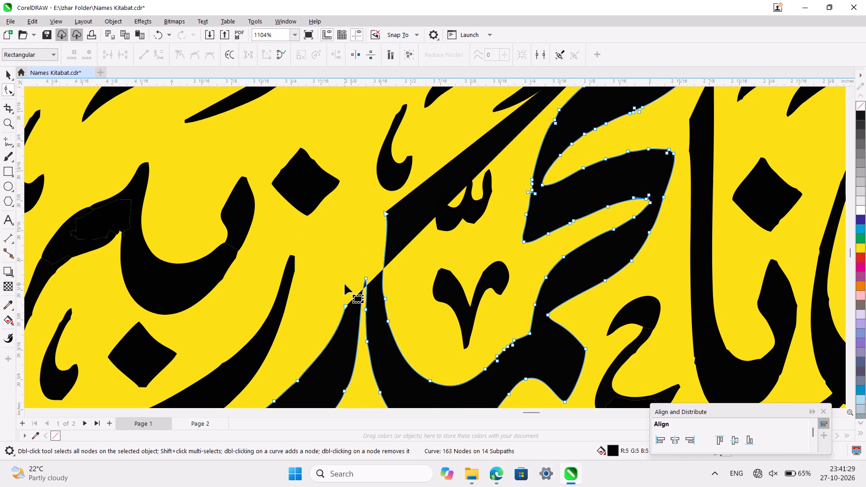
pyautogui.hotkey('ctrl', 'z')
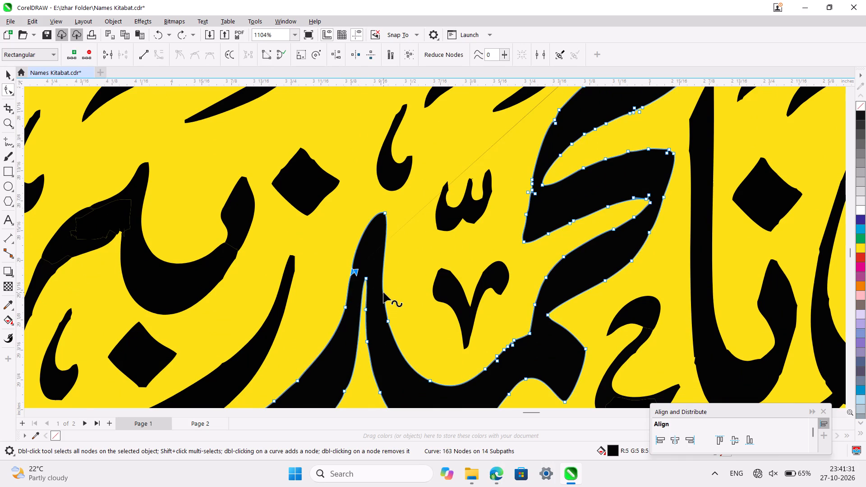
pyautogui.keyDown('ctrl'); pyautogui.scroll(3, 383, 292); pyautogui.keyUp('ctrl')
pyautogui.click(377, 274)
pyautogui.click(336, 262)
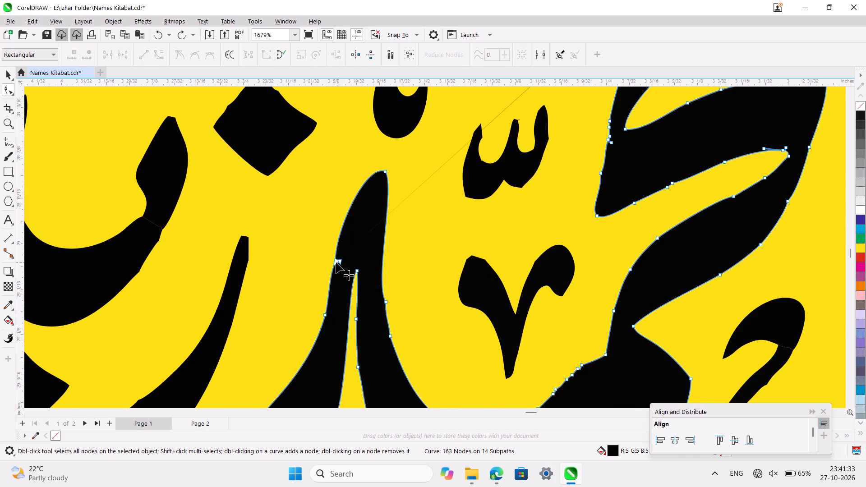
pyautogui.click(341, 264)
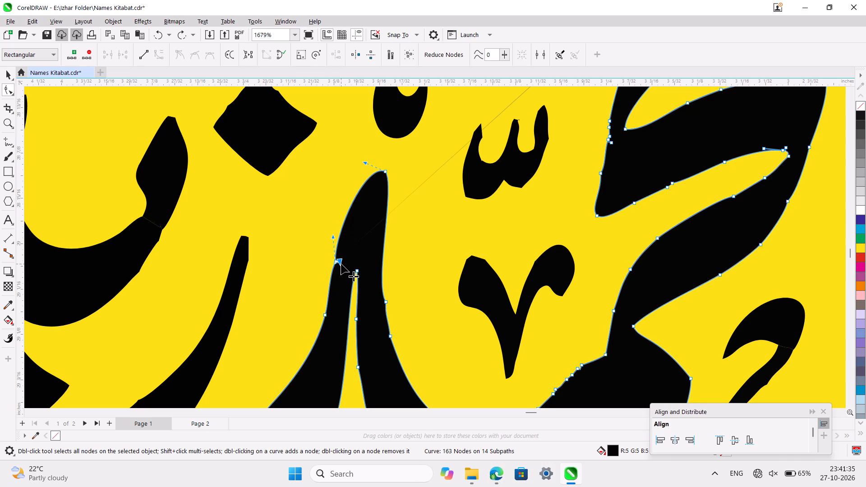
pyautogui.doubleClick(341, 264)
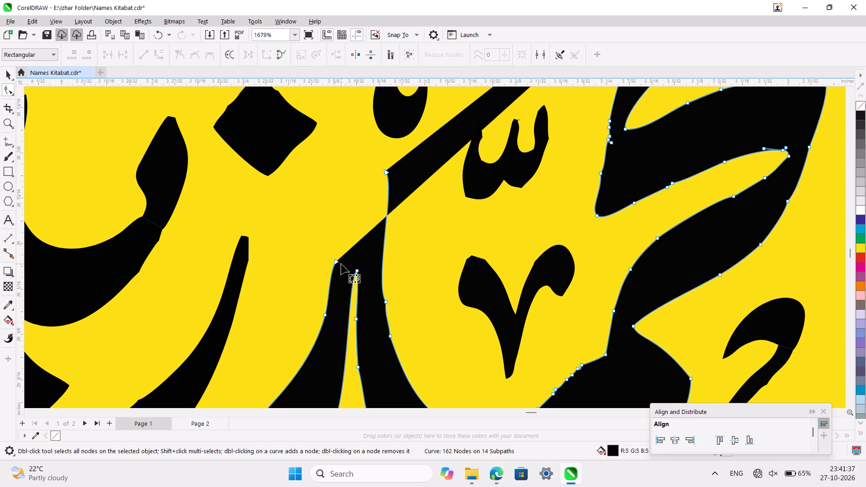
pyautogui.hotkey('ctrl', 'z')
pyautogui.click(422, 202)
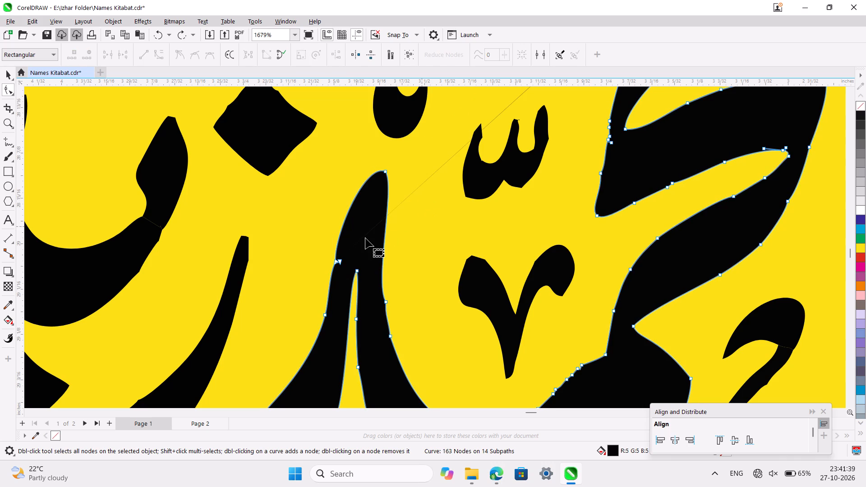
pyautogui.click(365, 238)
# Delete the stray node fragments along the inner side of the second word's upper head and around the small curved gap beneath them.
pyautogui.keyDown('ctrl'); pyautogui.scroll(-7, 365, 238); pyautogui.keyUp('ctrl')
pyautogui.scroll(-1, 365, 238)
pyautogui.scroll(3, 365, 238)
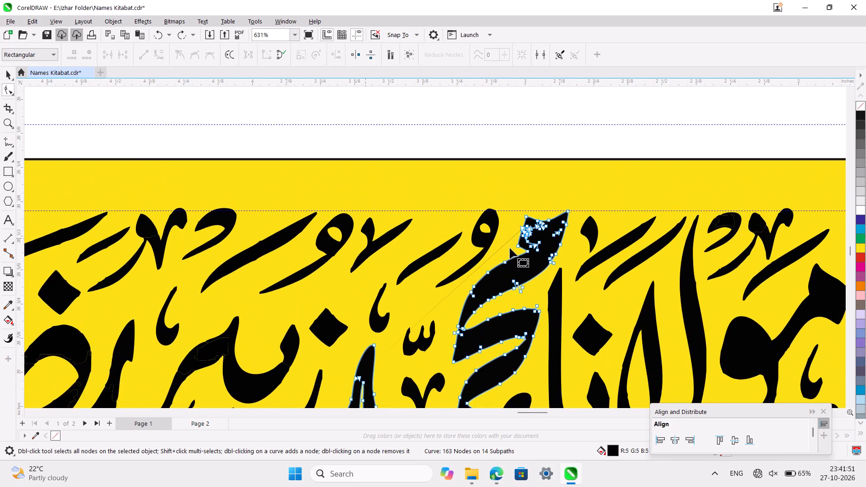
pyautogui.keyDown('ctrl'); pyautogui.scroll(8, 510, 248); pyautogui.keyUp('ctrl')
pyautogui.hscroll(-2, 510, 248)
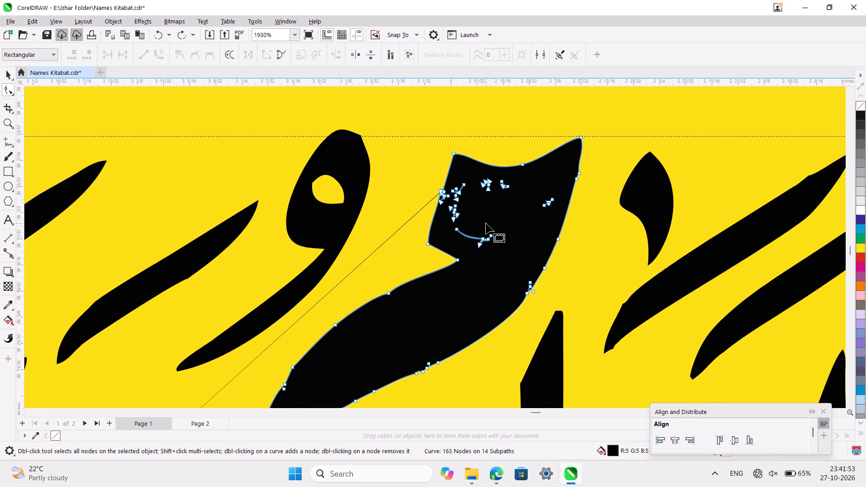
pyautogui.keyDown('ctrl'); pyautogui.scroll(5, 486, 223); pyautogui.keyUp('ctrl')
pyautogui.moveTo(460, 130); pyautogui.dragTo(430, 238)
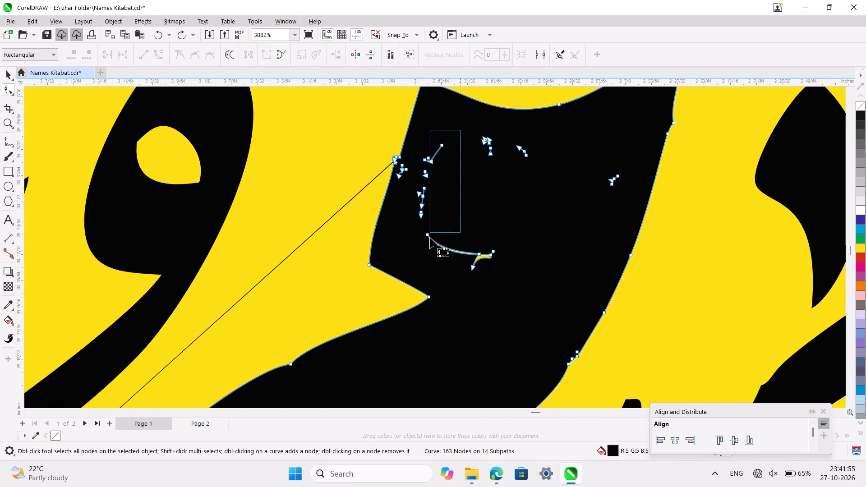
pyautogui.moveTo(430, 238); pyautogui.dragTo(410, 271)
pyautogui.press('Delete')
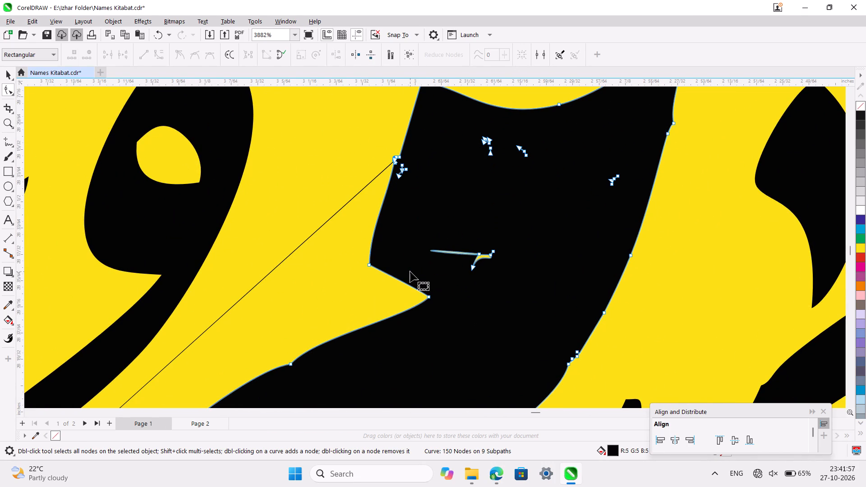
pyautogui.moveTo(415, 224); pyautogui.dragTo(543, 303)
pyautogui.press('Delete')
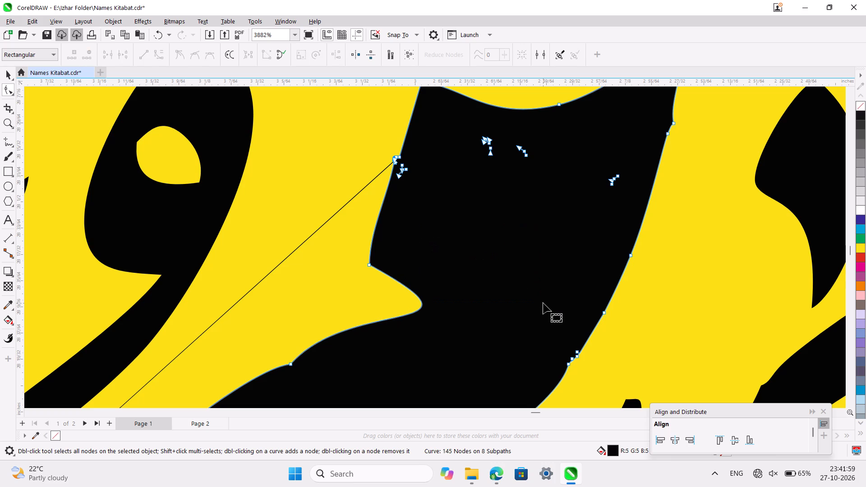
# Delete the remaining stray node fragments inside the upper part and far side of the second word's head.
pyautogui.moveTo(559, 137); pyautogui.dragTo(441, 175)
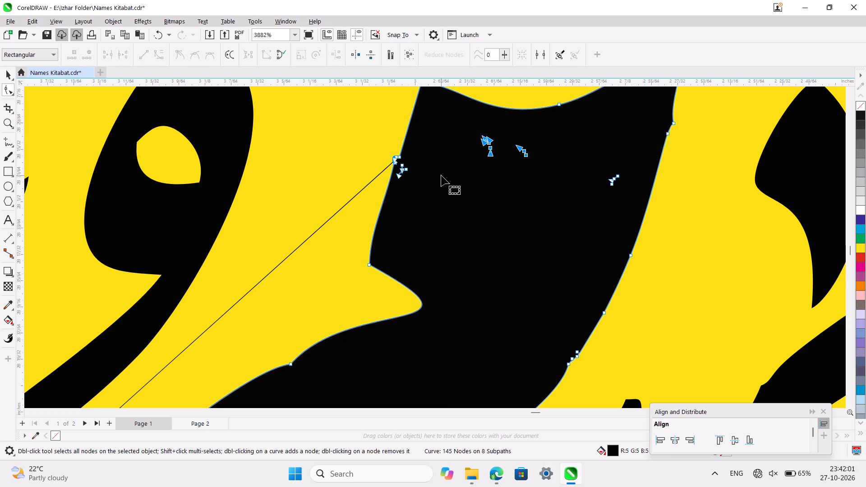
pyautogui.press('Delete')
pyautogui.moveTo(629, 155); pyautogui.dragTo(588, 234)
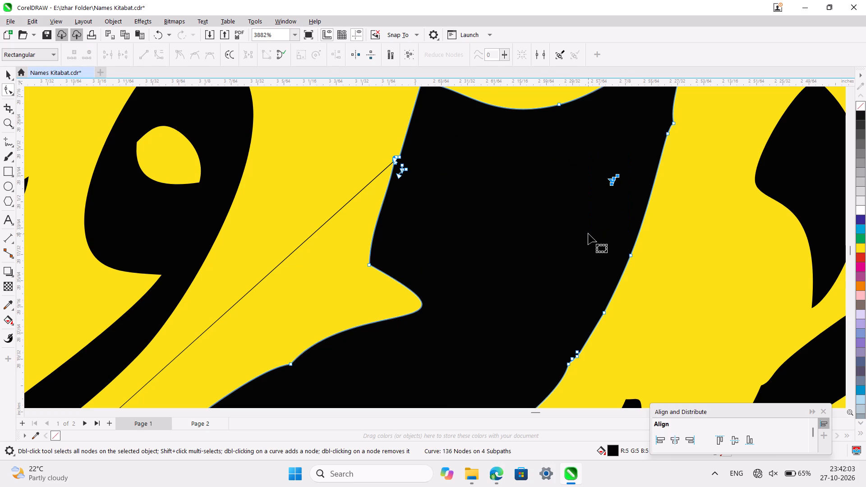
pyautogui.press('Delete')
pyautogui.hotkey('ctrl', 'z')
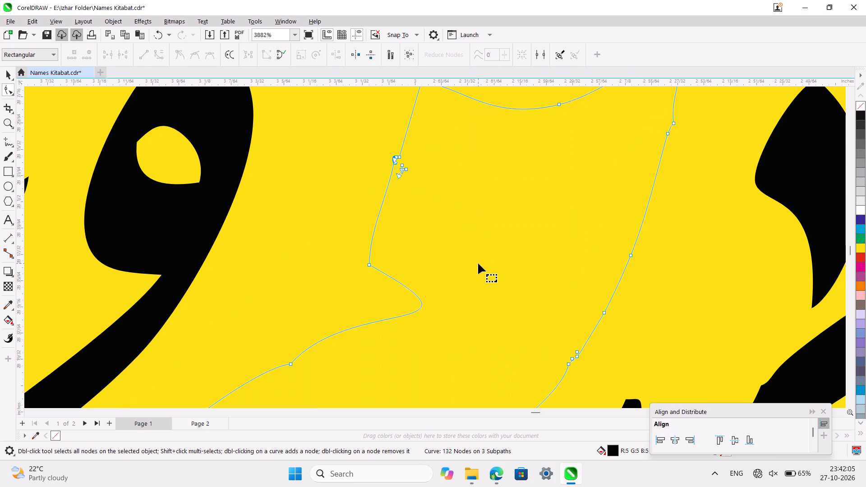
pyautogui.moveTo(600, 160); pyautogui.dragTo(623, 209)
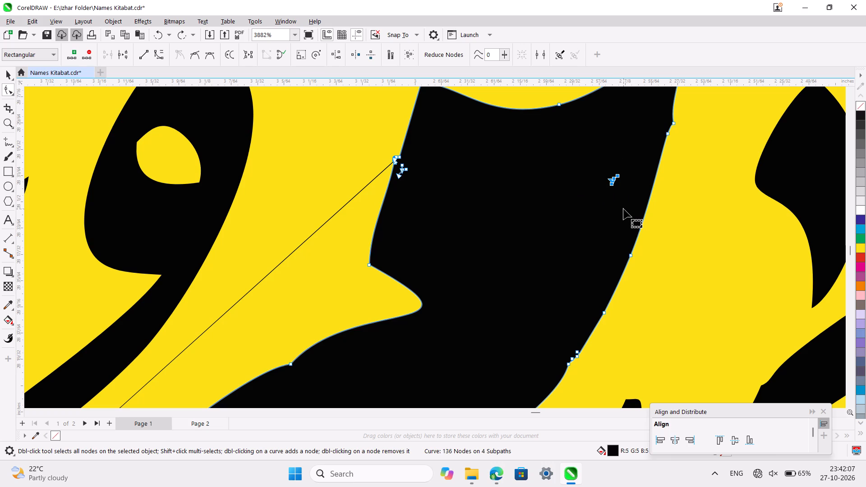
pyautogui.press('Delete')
# Delete the second word's entire main body from the yellow band.
pyautogui.keyDown('ctrl'); pyautogui.scroll(-4, 623, 209); pyautogui.keyUp('ctrl')
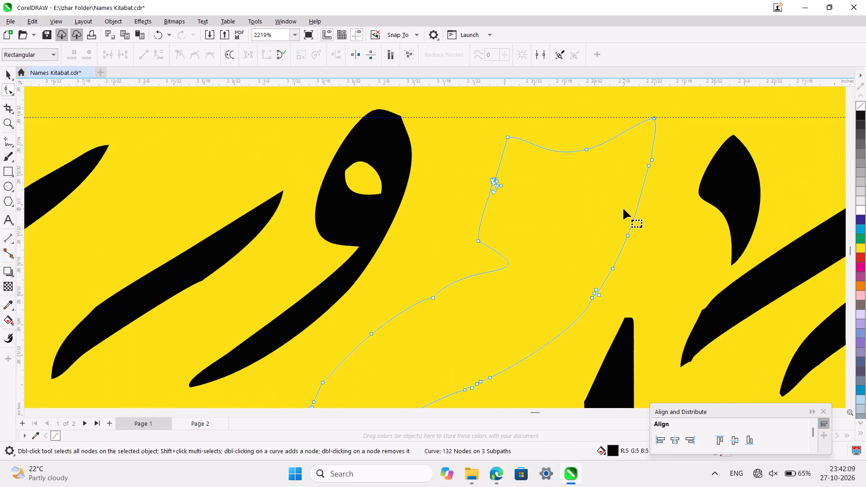
pyautogui.keyDown('ctrl'); pyautogui.scroll(-3, 623, 209); pyautogui.keyUp('ctrl')
pyautogui.hotkey('ctrl', 'space')
pyautogui.keyDown('ctrl'); pyautogui.scroll(-4, 623, 209); pyautogui.keyUp('ctrl')
pyautogui.press('Delete')
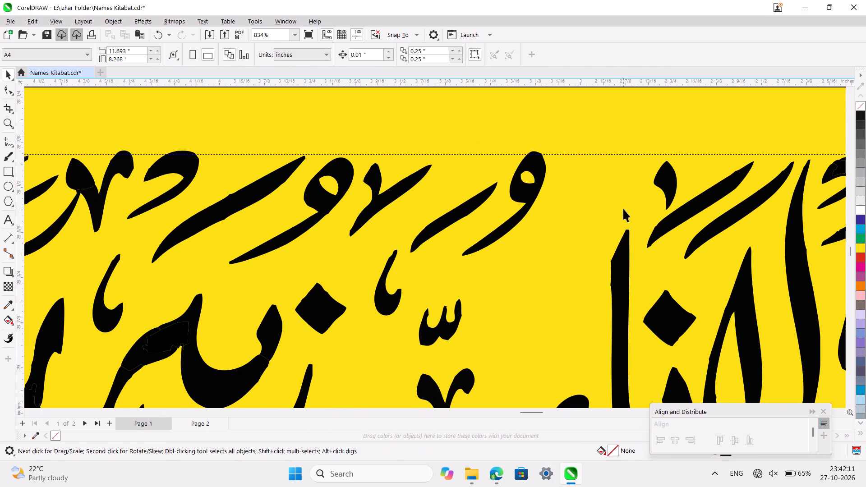
# Weld the small inner patch to the curved connecting piece beside the bowl in the third word.
pyautogui.keyDown('ctrl'); pyautogui.scroll(-8, 623, 209); pyautogui.keyUp('ctrl')
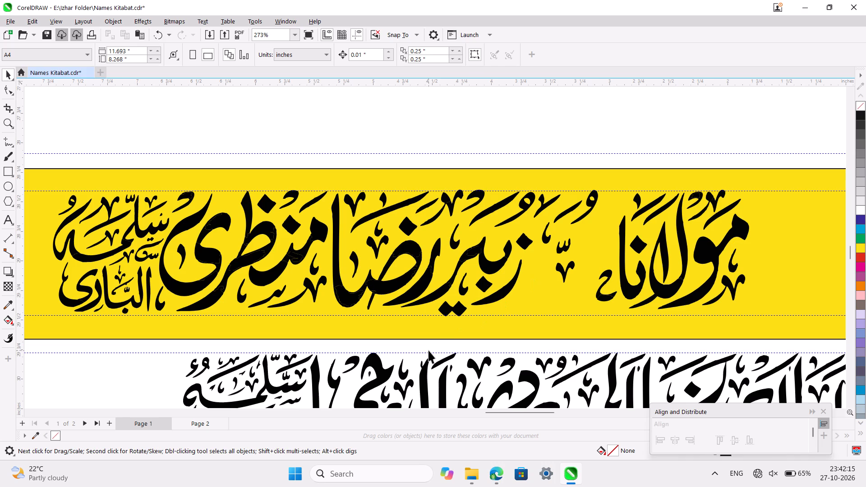
pyautogui.click(122, 376)
pyautogui.keyDown('ctrl'); pyautogui.scroll(3, 373, 285); pyautogui.keyUp('ctrl')
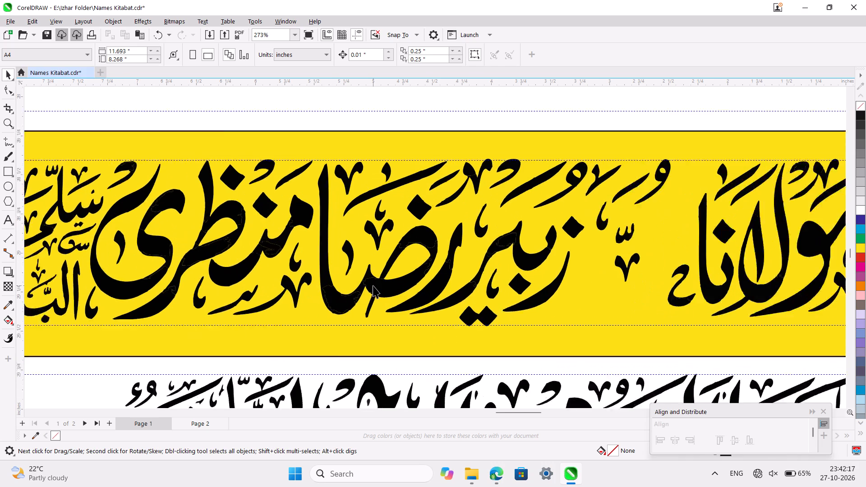
pyautogui.keyDown('ctrl'); pyautogui.scroll(3, 373, 285); pyautogui.keyUp('ctrl')
pyautogui.click(606, 207)
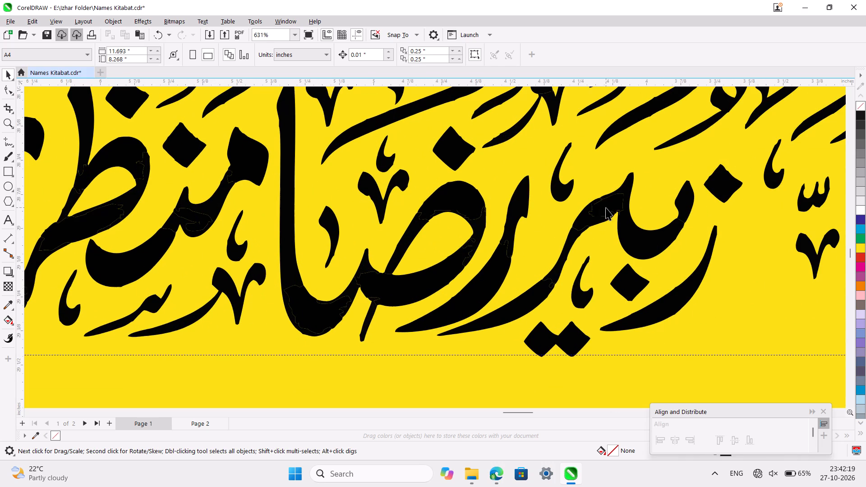
pyautogui.keyDown('ctrl'); pyautogui.scroll(6, 606, 207); pyautogui.keyUp('ctrl')
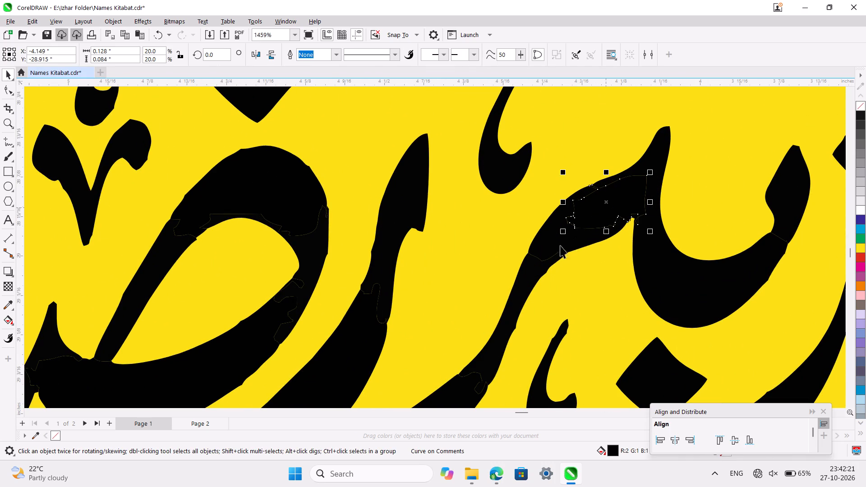
pyautogui.keyDown('ctrl'); pyautogui.click(553, 246); pyautogui.keyUp('ctrl')
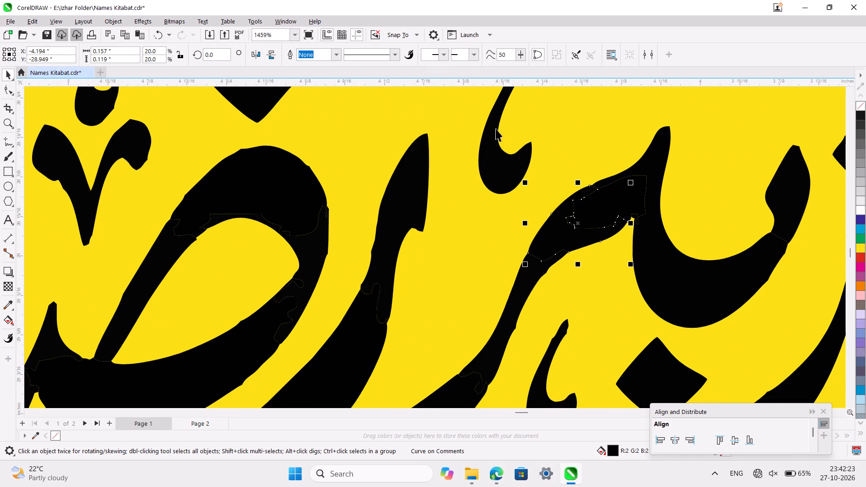
pyautogui.click(637, 159)
pyautogui.click(628, 190)
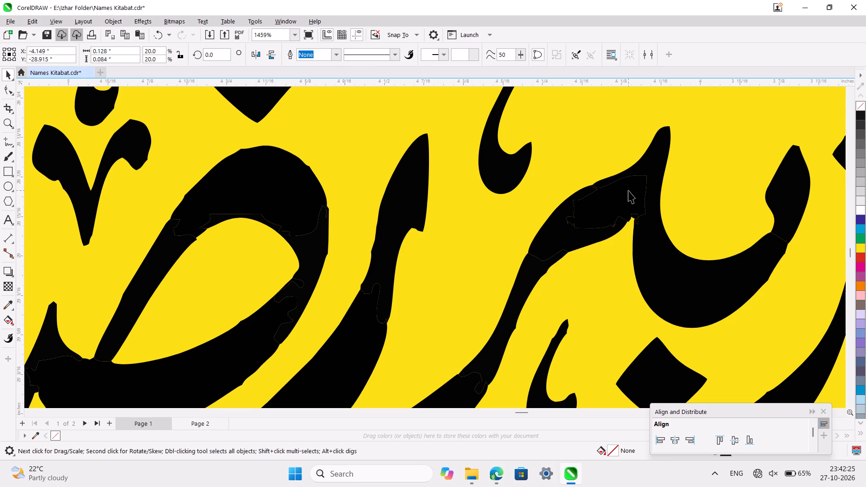
pyautogui.keyDown('shift'); pyautogui.click(552, 242); pyautogui.keyUp('shift')
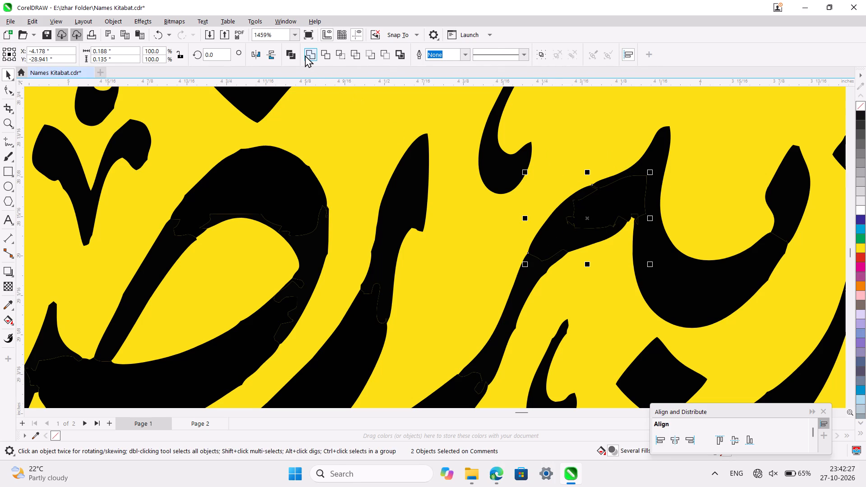
pyautogui.click(305, 55)
# Weld the connecting piece to the third word's bowl, and weld the bowl's separate raised tip onto it.
pyautogui.keyDown('shift'); pyautogui.click(663, 159); pyautogui.keyUp('shift')
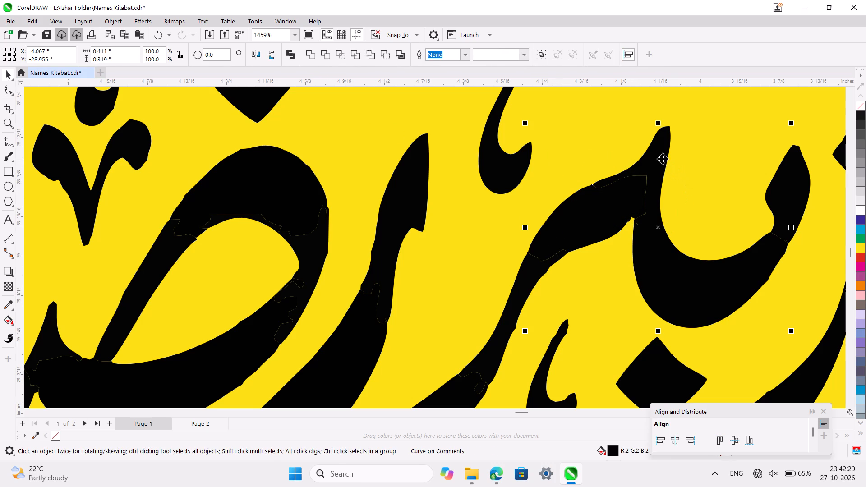
pyautogui.click(311, 59)
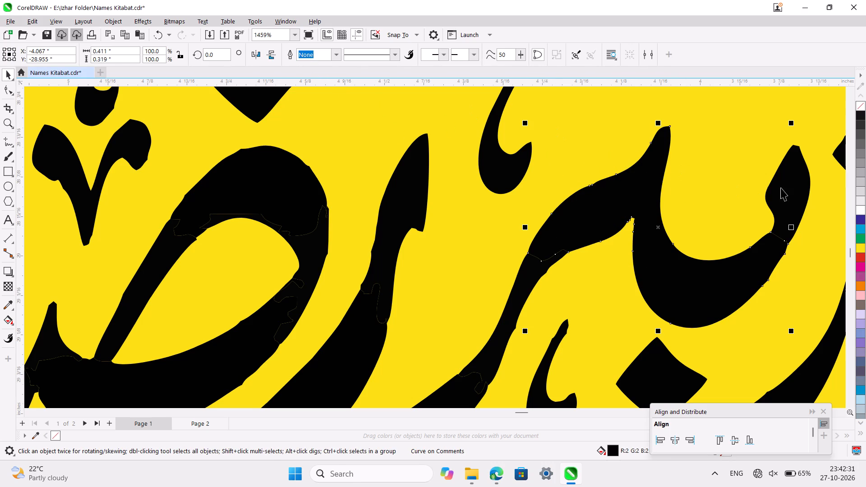
pyautogui.keyDown('shift'); pyautogui.click(804, 184); pyautogui.keyUp('shift')
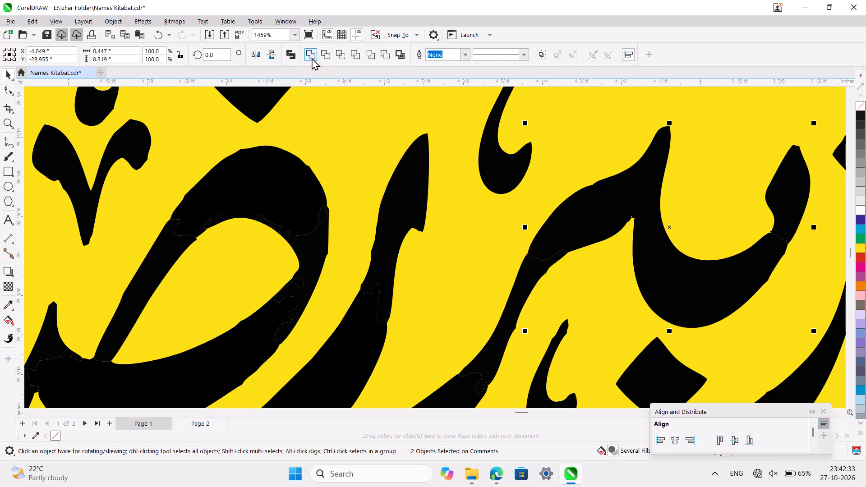
pyautogui.click(312, 58)
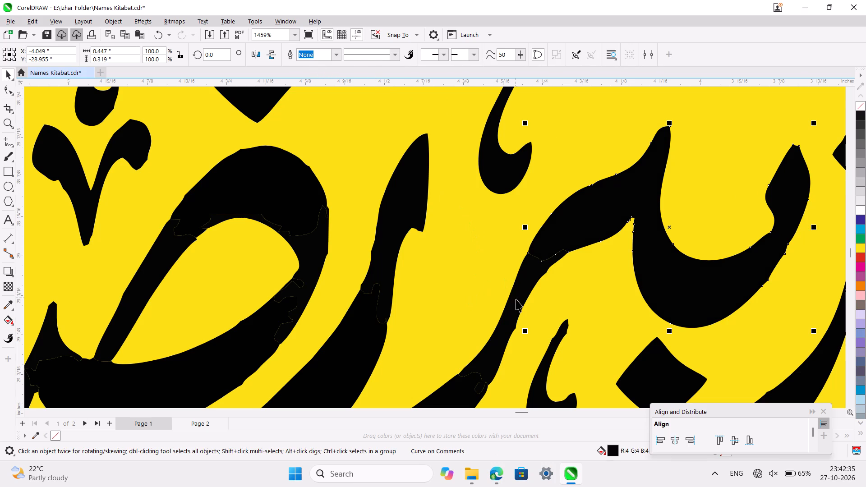
# Weld the neck piece and the long sweeping tail to the third word's main body.
pyautogui.keyDown('shift'); pyautogui.click(516, 299); pyautogui.keyUp('shift')
pyautogui.keyDown('shift'); pyautogui.click(438, 393); pyautogui.keyUp('shift')
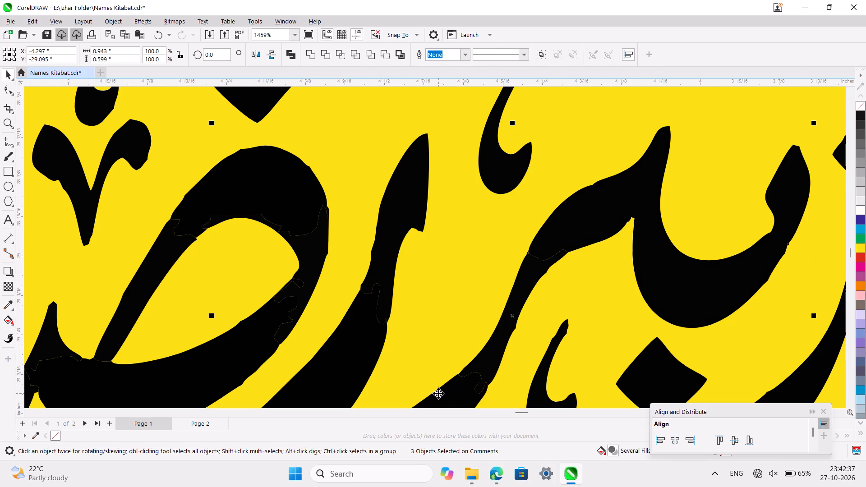
pyautogui.click(316, 55)
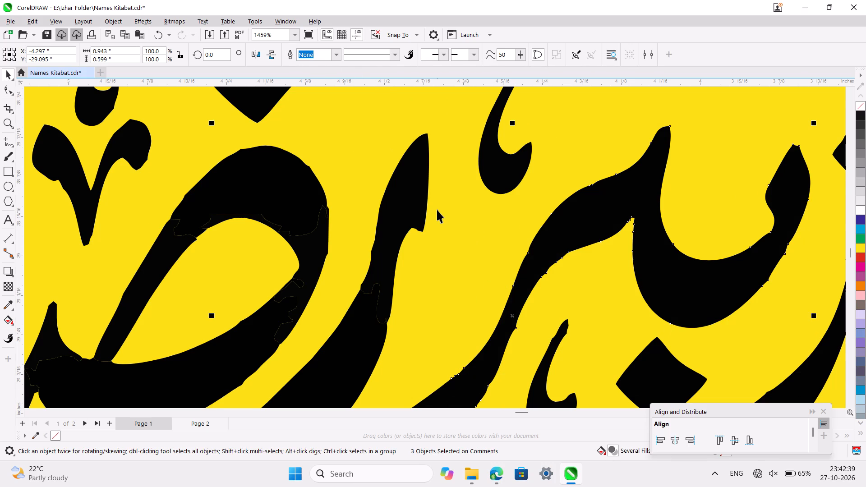
pyautogui.scroll(-3, 437, 210)
pyautogui.click(389, 363)
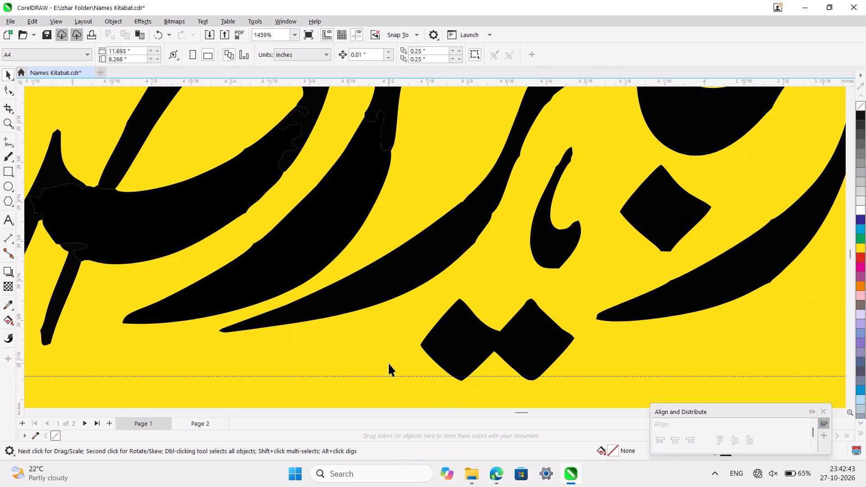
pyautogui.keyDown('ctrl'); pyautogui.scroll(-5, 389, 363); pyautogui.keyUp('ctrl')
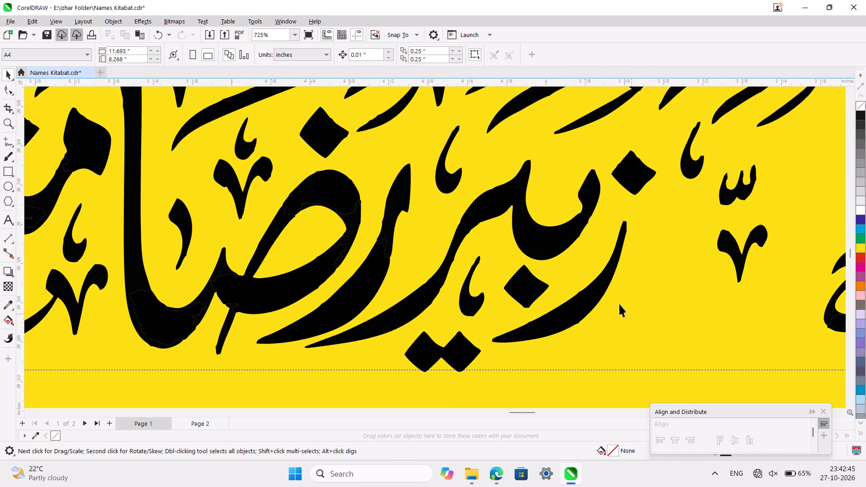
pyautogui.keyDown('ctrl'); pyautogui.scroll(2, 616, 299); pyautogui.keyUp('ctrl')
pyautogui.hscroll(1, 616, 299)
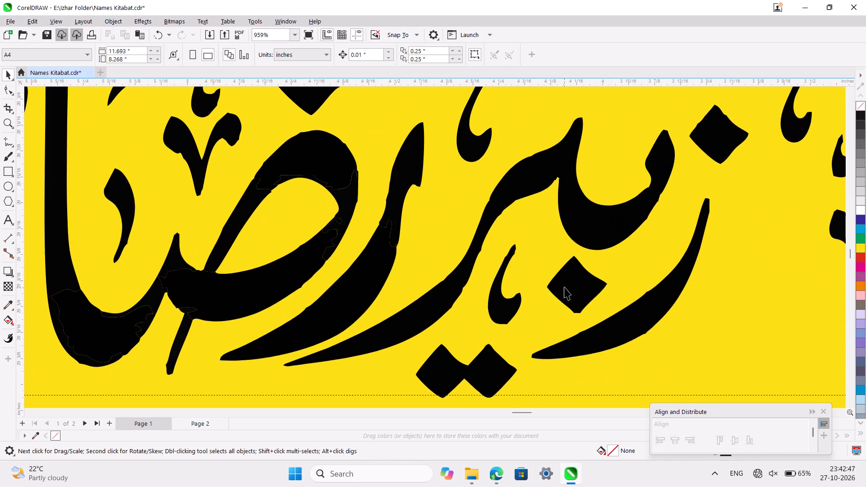
# Weld the upper tip to the long sweeping tail of the stroke beside the large looped letter.
pyautogui.hscroll(2, 564, 287)
pyautogui.click(515, 184)
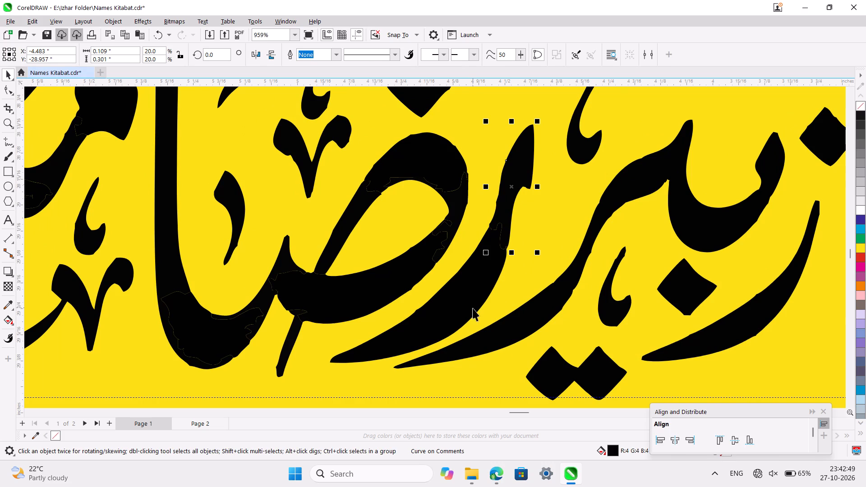
pyautogui.keyDown('shift'); pyautogui.click(473, 308); pyautogui.keyUp('shift')
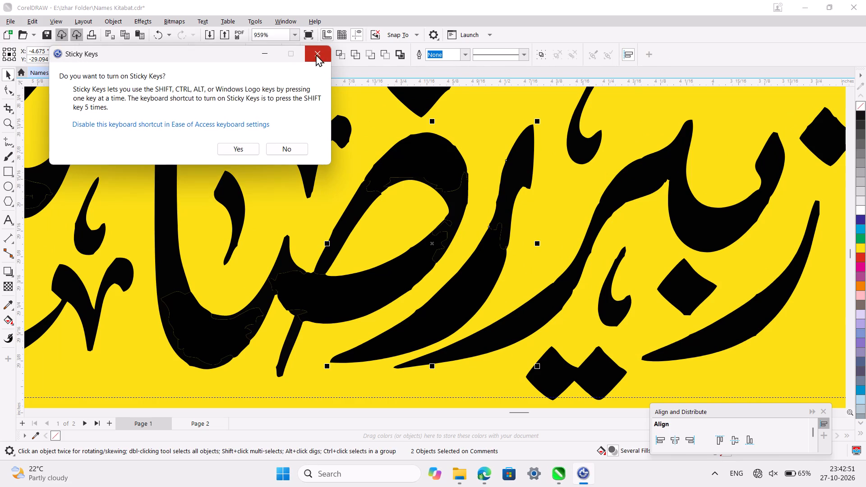
pyautogui.click(315, 54)
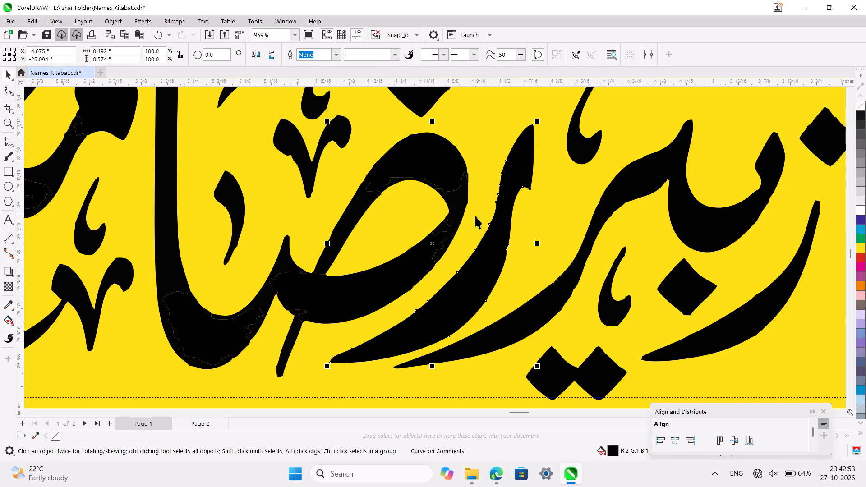
# Weld the large looped letter's top arch, slanted inner stroke and outer side piece into one loop shape.
pyautogui.click(429, 167)
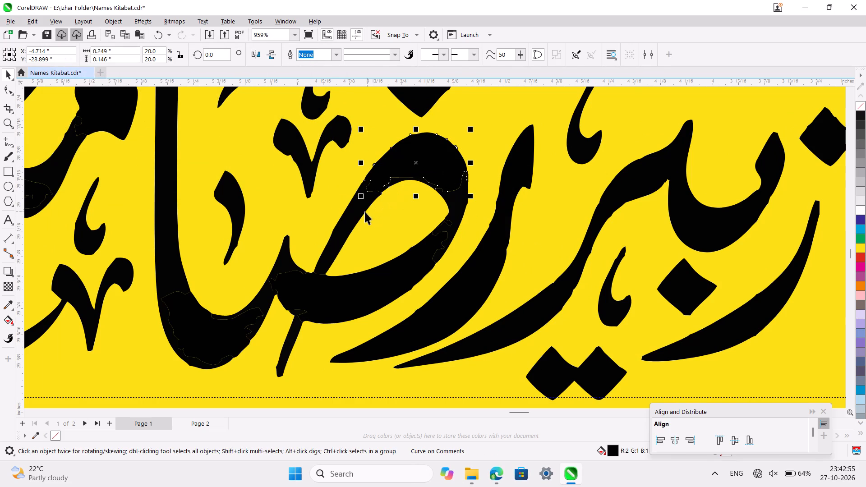
pyautogui.keyDown('shift'); pyautogui.click(359, 213); pyautogui.keyUp('shift')
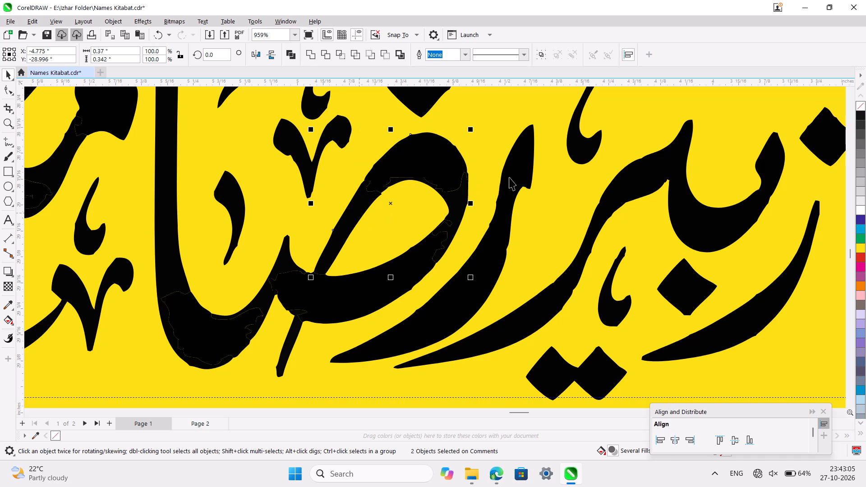
pyautogui.keyDown('shift'); pyautogui.click(455, 210); pyautogui.keyUp('shift')
pyautogui.click(313, 55)
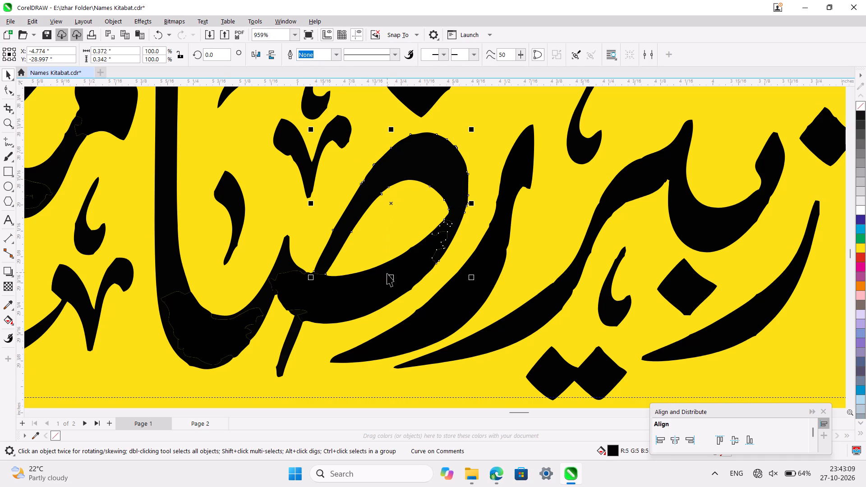
pyautogui.click(499, 175)
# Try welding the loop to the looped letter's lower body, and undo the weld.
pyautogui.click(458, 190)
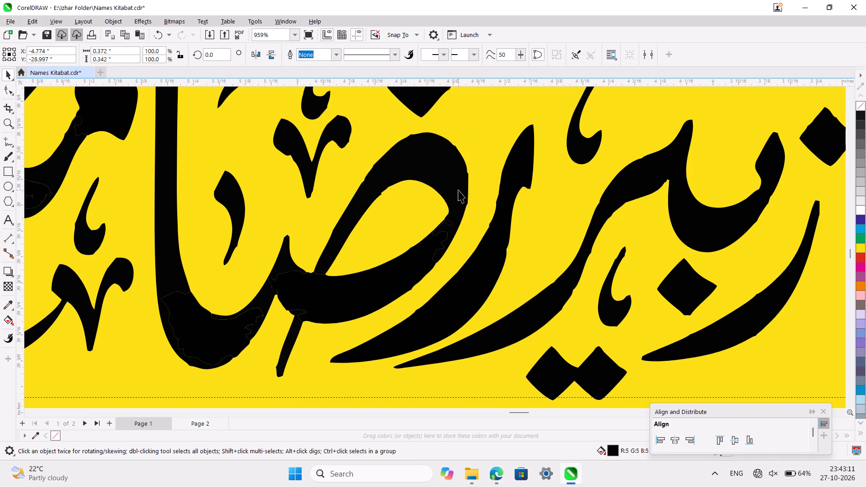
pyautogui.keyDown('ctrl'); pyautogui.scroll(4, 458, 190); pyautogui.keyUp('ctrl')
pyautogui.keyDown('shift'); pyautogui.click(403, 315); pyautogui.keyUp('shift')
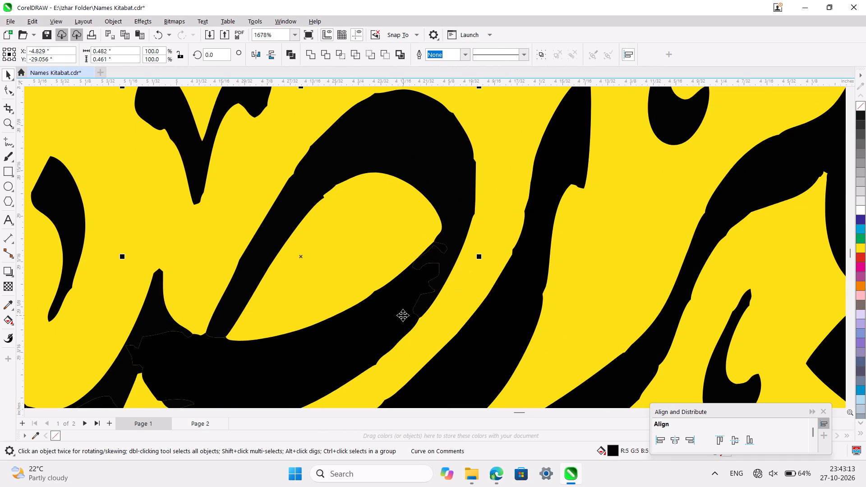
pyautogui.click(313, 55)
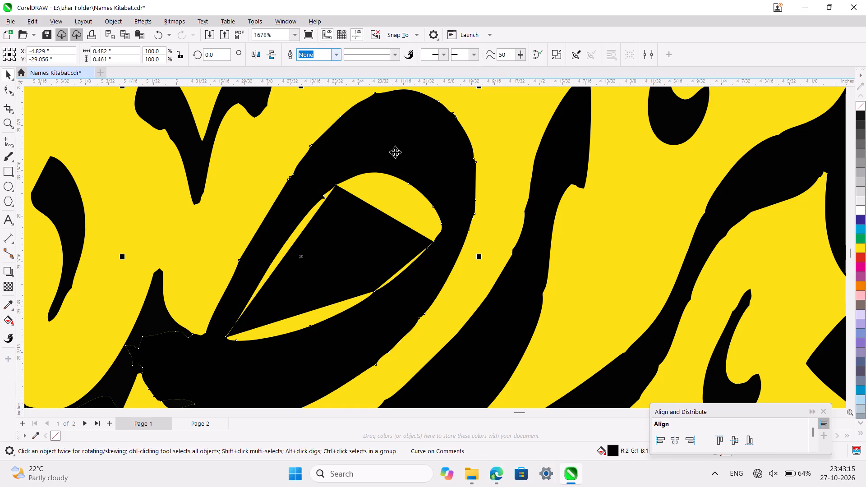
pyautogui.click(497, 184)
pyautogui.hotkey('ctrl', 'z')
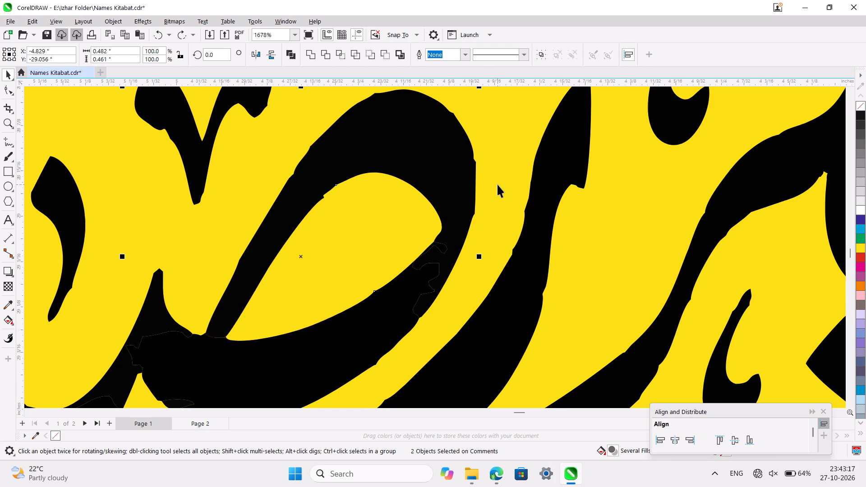
# Delete the stray nodes forming the ragged spur at the loop's end, where its inner edge meets the lower body.
pyautogui.scroll(-1, 497, 184)
pyautogui.click(497, 184)
pyautogui.click(437, 232)
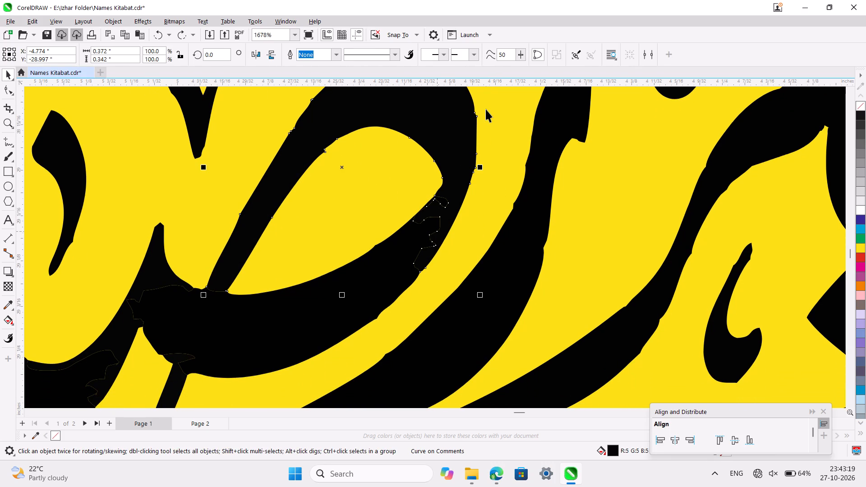
pyautogui.keyDown('ctrl'); pyautogui.scroll(6, 439, 155); pyautogui.keyUp('ctrl')
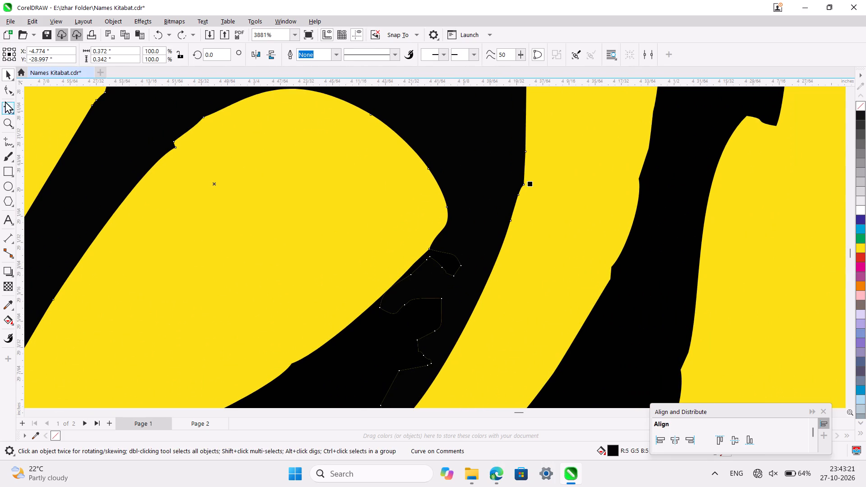
pyautogui.click(8, 95)
pyautogui.keyDown('ctrl'); pyautogui.scroll(1, 342, 222); pyautogui.keyUp('ctrl')
pyautogui.scroll(-1, 342, 222)
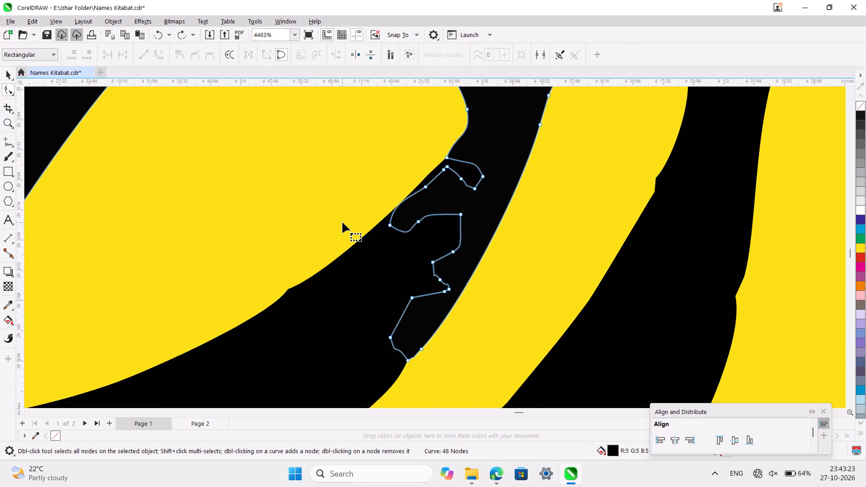
pyautogui.keyDown('ctrl'); pyautogui.scroll(-5, 461, 237); pyautogui.keyUp('ctrl')
pyautogui.hscroll(1, 461, 237)
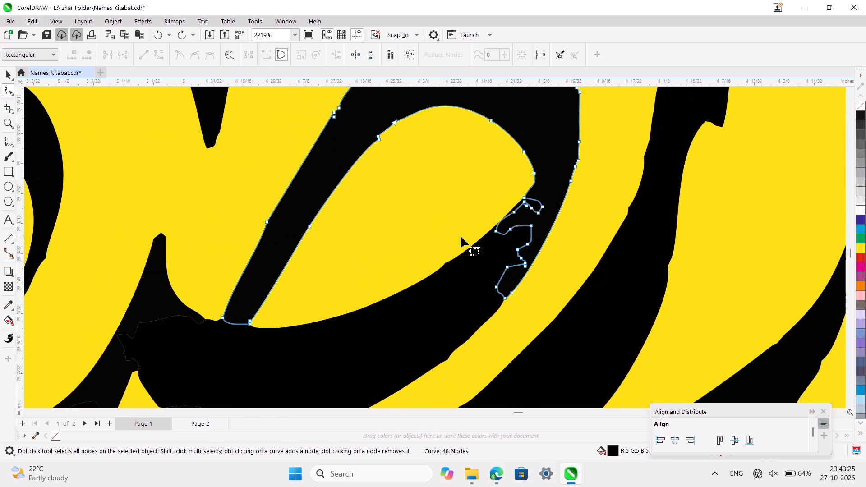
pyautogui.scroll(1, 461, 237)
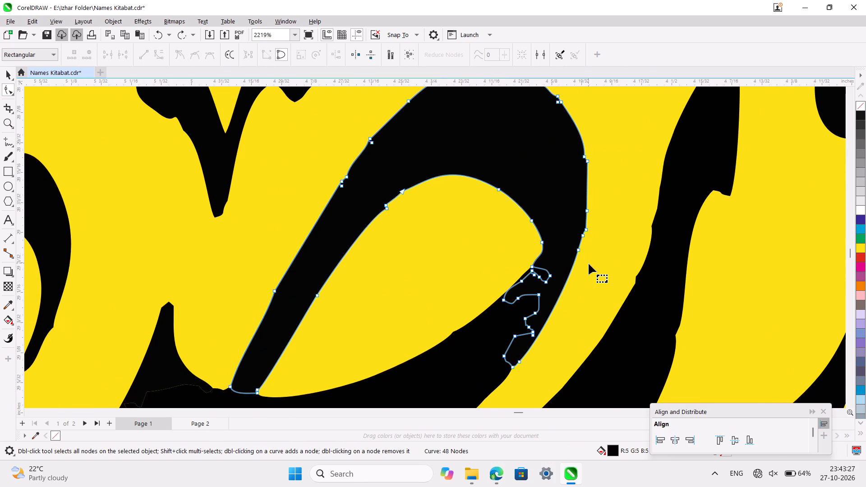
pyautogui.keyDown('ctrl'); pyautogui.scroll(4, 589, 264); pyautogui.keyUp('ctrl')
pyautogui.moveTo(527, 251); pyautogui.dragTo(499, 311)
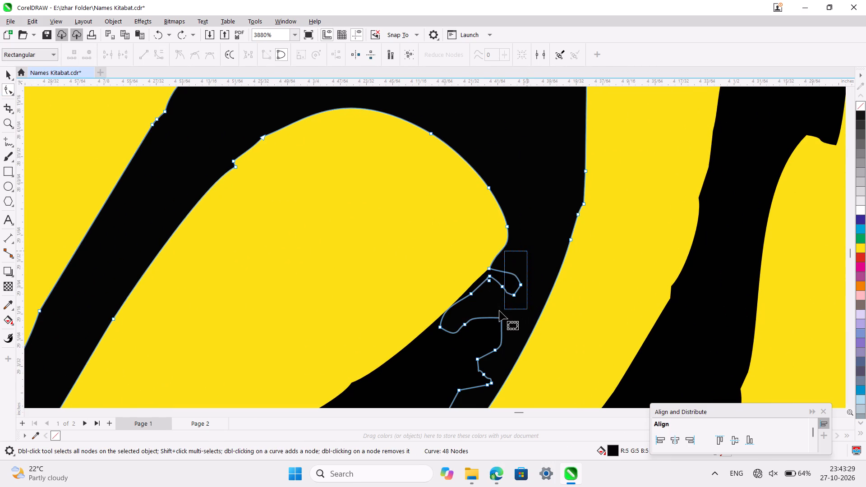
pyautogui.moveTo(499, 311); pyautogui.dragTo(497, 310)
pyautogui.press('Delete')
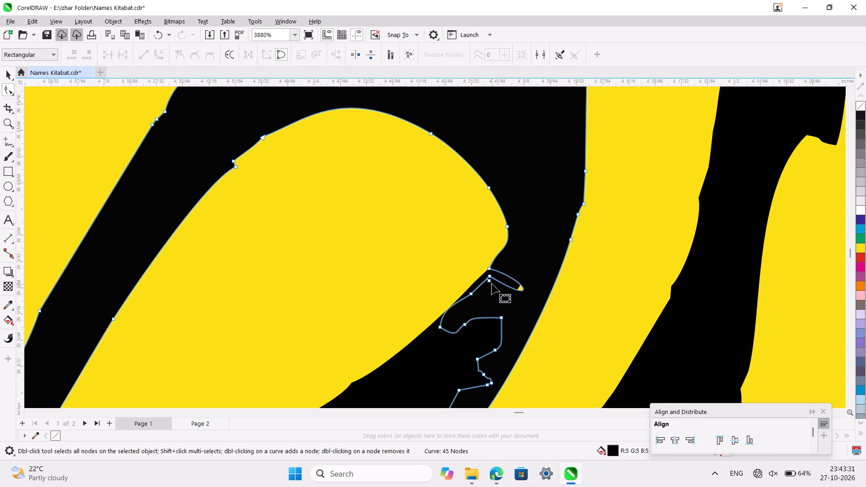
pyautogui.click(490, 279)
pyautogui.doubleClick(490, 279)
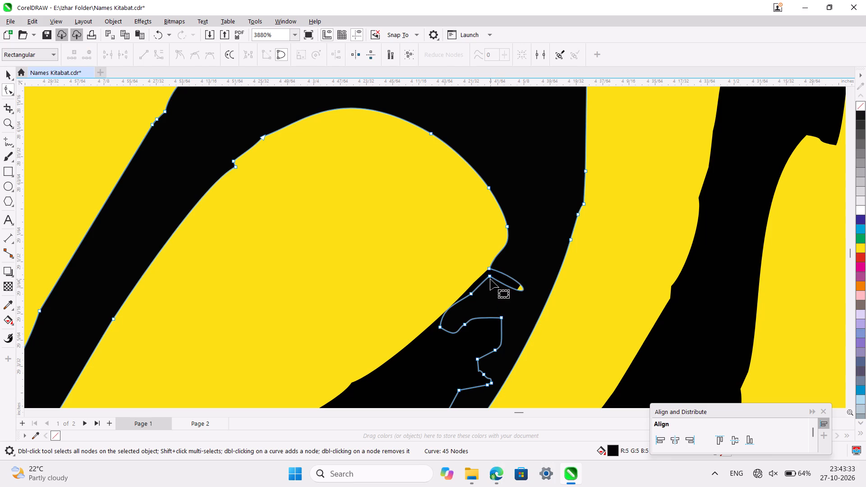
pyautogui.doubleClick(490, 279)
pyautogui.doubleClick(491, 276)
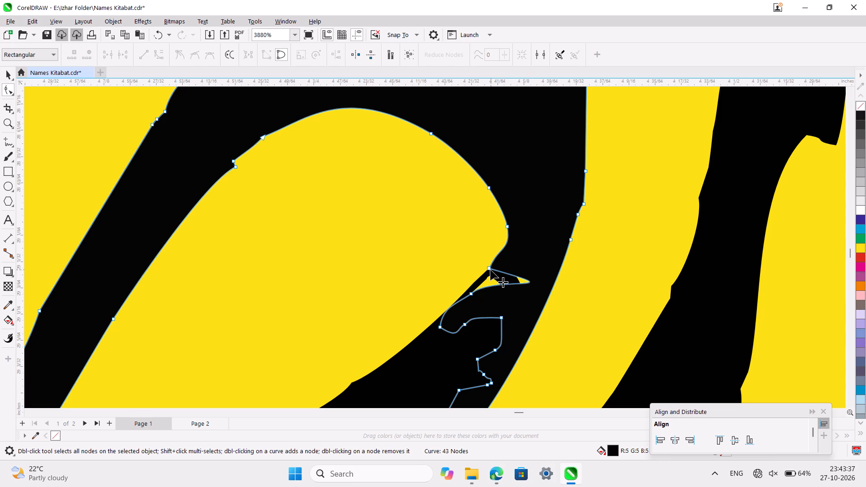
# Reshape the remaining spur by pulling the corner node's long control handle back inward along the loop's inner edge.
pyautogui.click(488, 270)
pyautogui.keyDown('ctrl'); pyautogui.scroll(4, 488, 270); pyautogui.keyUp('ctrl')
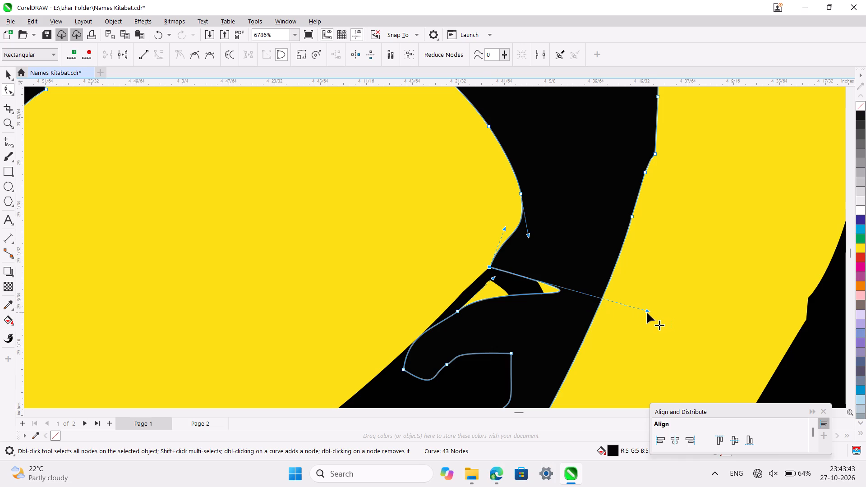
pyautogui.moveTo(647, 312); pyautogui.dragTo(478, 286)
pyautogui.keyDown('ctrl'); pyautogui.scroll(-11, 478, 286); pyautogui.keyUp('ctrl')
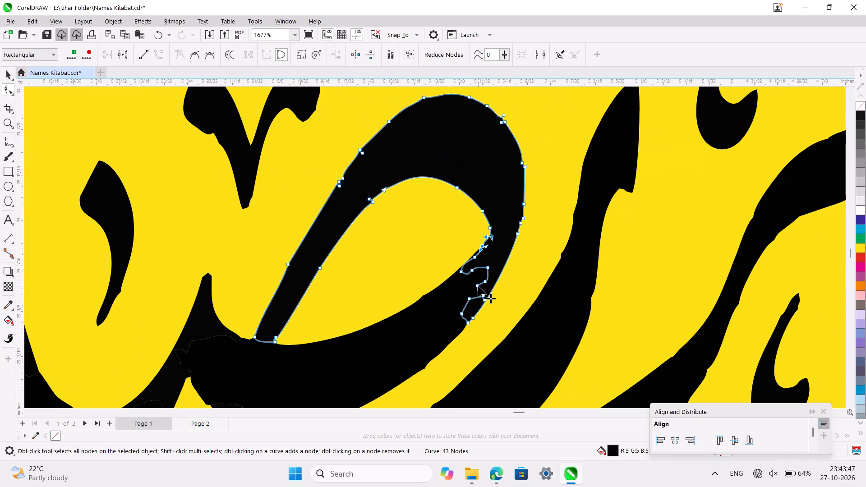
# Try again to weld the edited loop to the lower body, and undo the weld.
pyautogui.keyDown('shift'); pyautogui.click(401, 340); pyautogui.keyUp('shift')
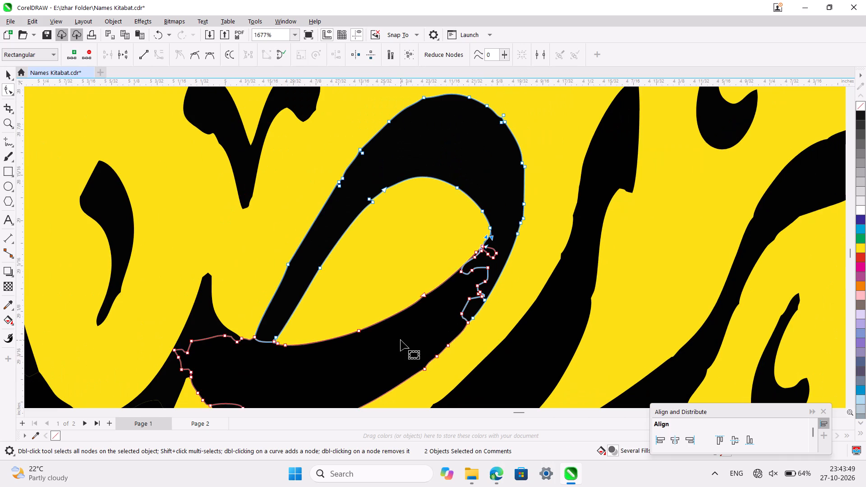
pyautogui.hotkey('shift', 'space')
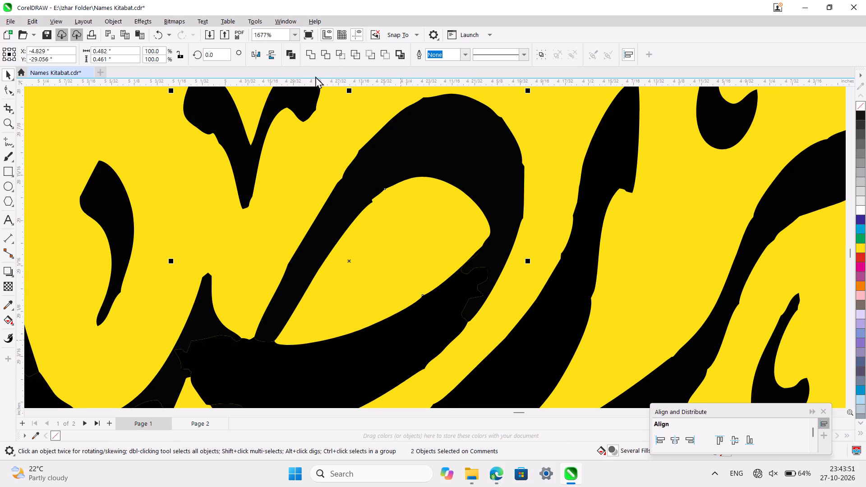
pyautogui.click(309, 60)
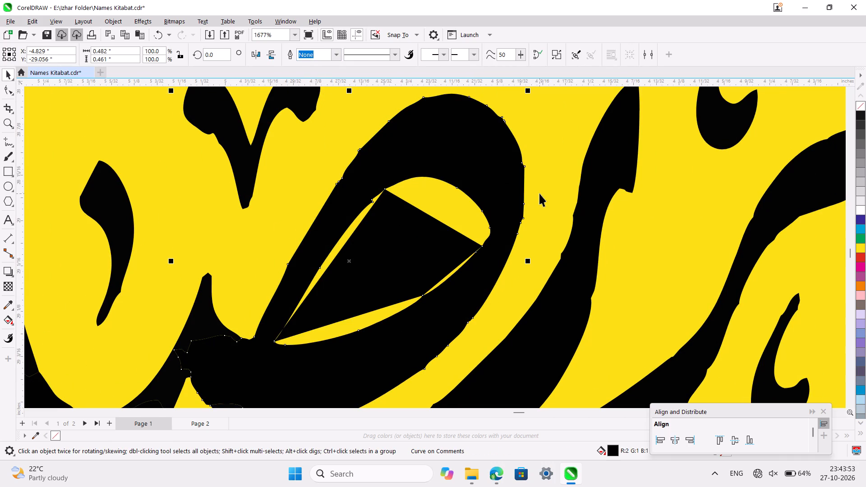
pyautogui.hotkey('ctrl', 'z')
# Weld the looped letter's lower body to the pointed connecting piece beside it.
pyautogui.moveTo(553, 184); pyautogui.dragTo(442, 307)
pyautogui.click(442, 307)
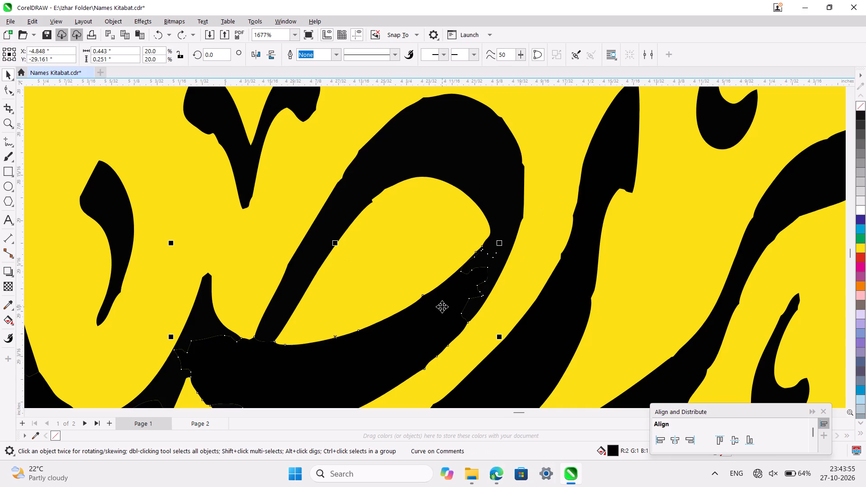
pyautogui.keyDown('ctrl'); pyautogui.scroll(-4, 442, 307); pyautogui.keyUp('ctrl')
pyautogui.keyDown('shift'); pyautogui.click(284, 355); pyautogui.keyUp('shift')
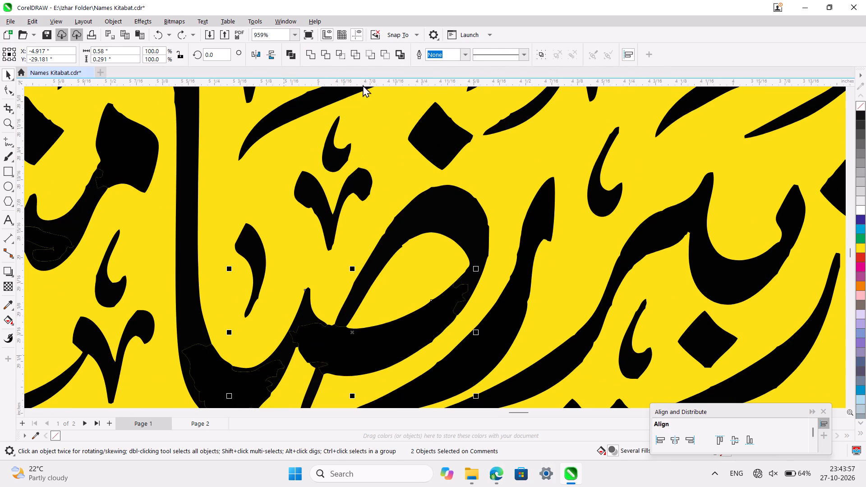
pyautogui.click(308, 51)
# Weld the curved base piece and the tall vertical stroke to the looped letter's merged lower body.
pyautogui.scroll(-1, 422, 168)
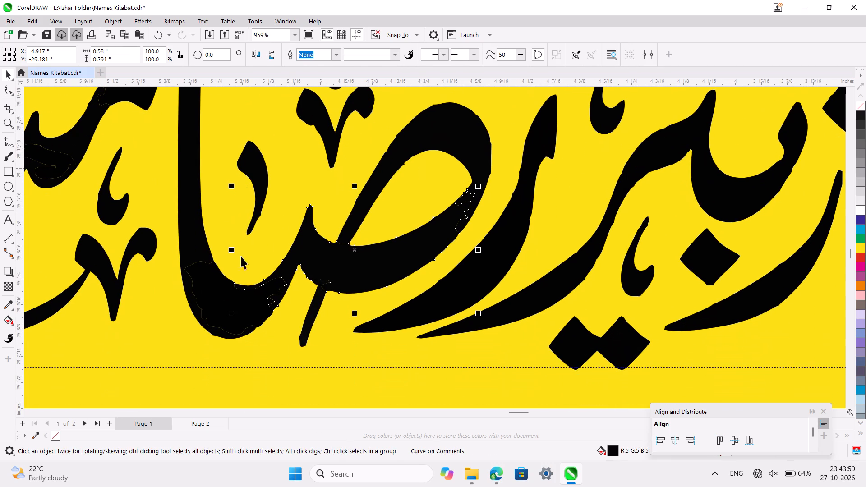
pyautogui.keyDown('shift'); pyautogui.click(211, 297); pyautogui.keyUp('shift')
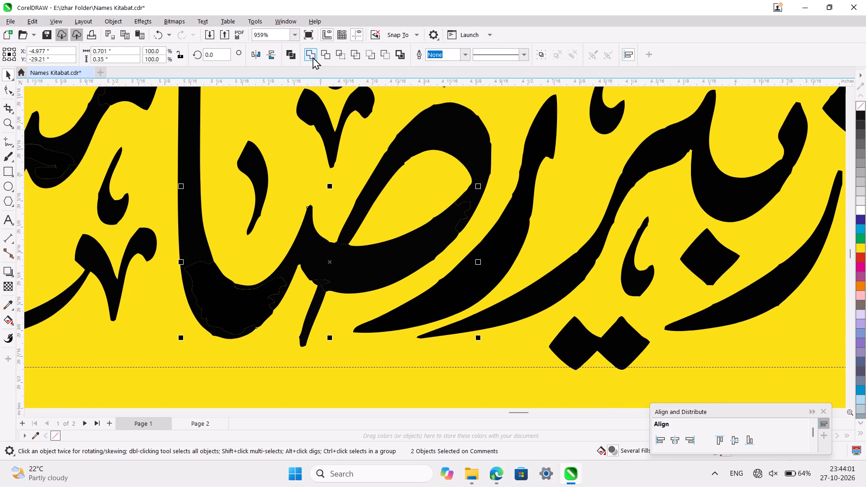
pyautogui.click(312, 56)
pyautogui.keyDown('shift'); pyautogui.click(189, 151); pyautogui.keyUp('shift')
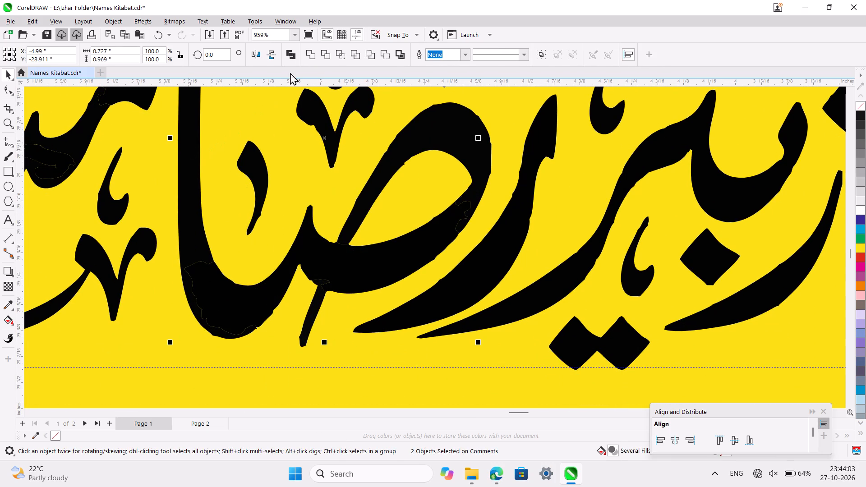
pyautogui.click(313, 56)
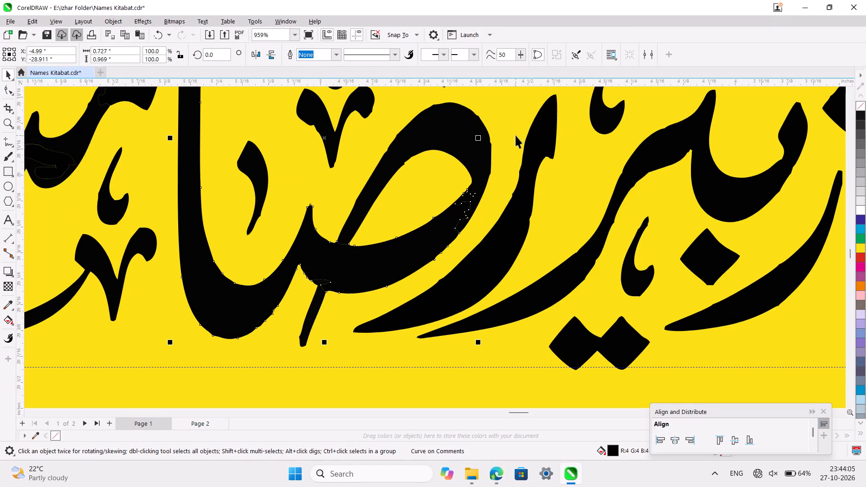
pyautogui.click(516, 135)
# Weld the thin descending stroke beneath the looped letter to the merged lower body.
pyautogui.keyDown('ctrl'); pyautogui.scroll(3, 451, 226); pyautogui.keyUp('ctrl')
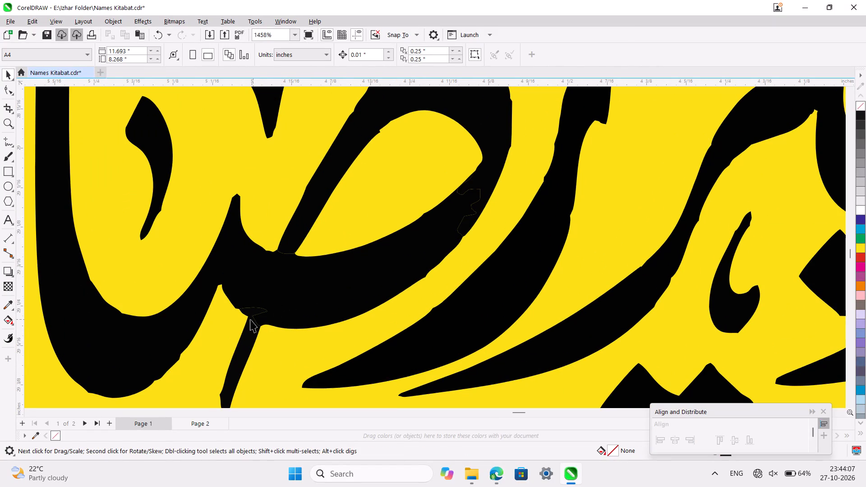
pyautogui.click(249, 317)
pyautogui.keyDown('shift'); pyautogui.click(243, 274); pyautogui.keyUp('shift')
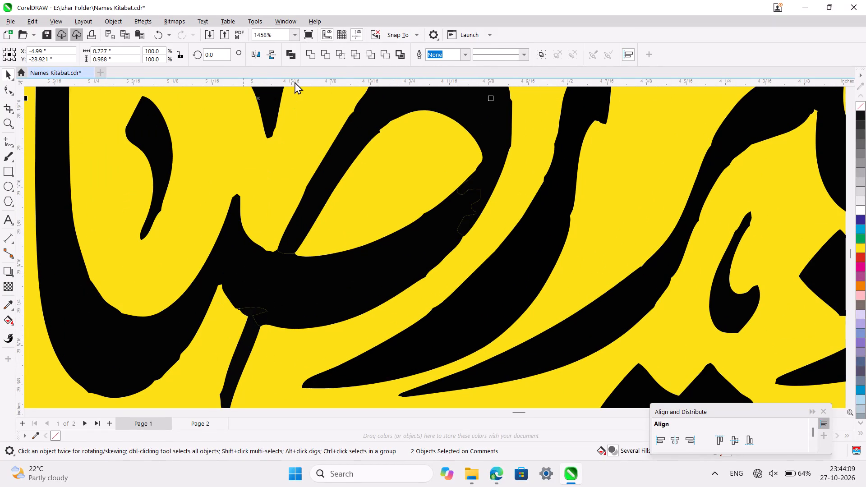
pyautogui.click(307, 55)
pyautogui.click(275, 196)
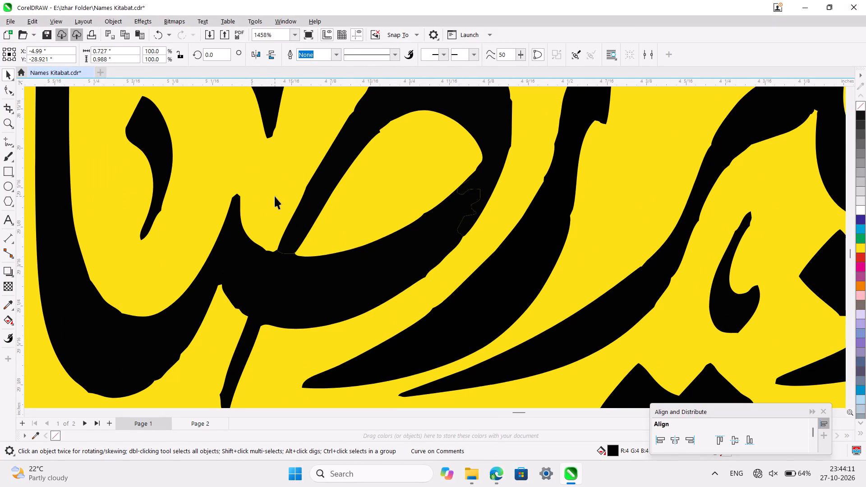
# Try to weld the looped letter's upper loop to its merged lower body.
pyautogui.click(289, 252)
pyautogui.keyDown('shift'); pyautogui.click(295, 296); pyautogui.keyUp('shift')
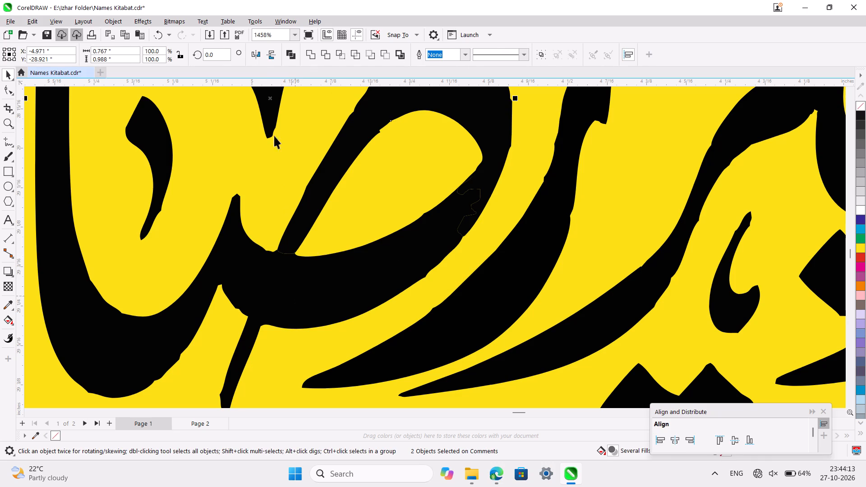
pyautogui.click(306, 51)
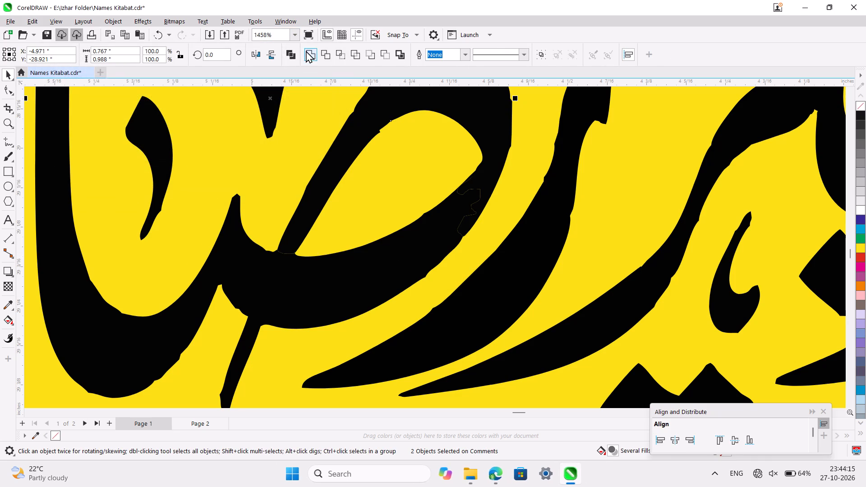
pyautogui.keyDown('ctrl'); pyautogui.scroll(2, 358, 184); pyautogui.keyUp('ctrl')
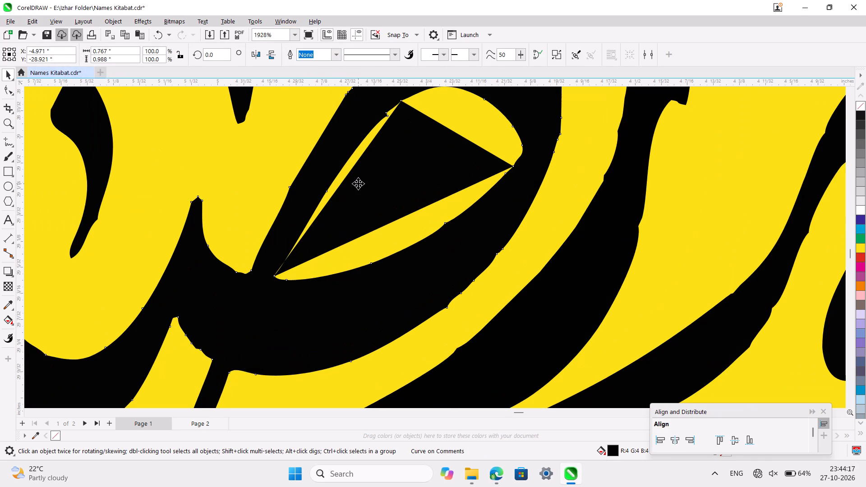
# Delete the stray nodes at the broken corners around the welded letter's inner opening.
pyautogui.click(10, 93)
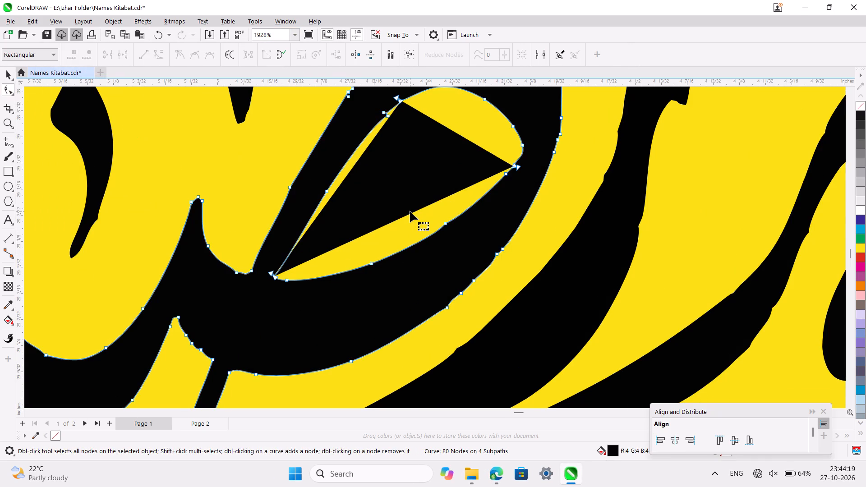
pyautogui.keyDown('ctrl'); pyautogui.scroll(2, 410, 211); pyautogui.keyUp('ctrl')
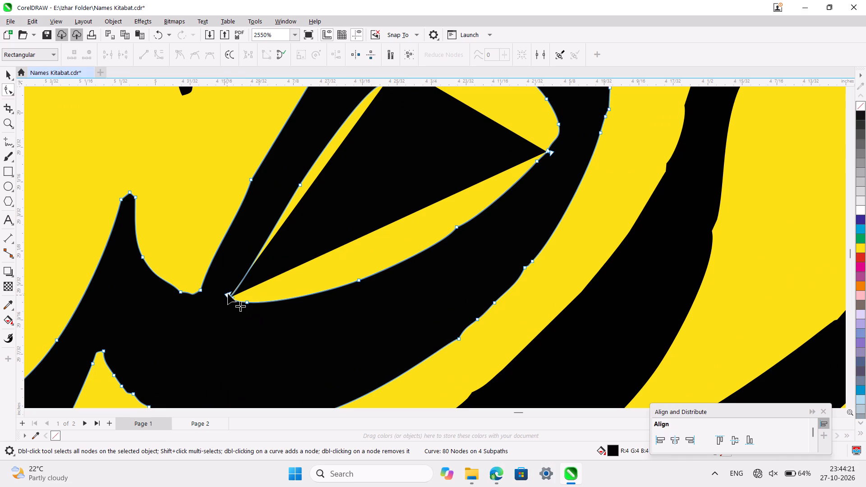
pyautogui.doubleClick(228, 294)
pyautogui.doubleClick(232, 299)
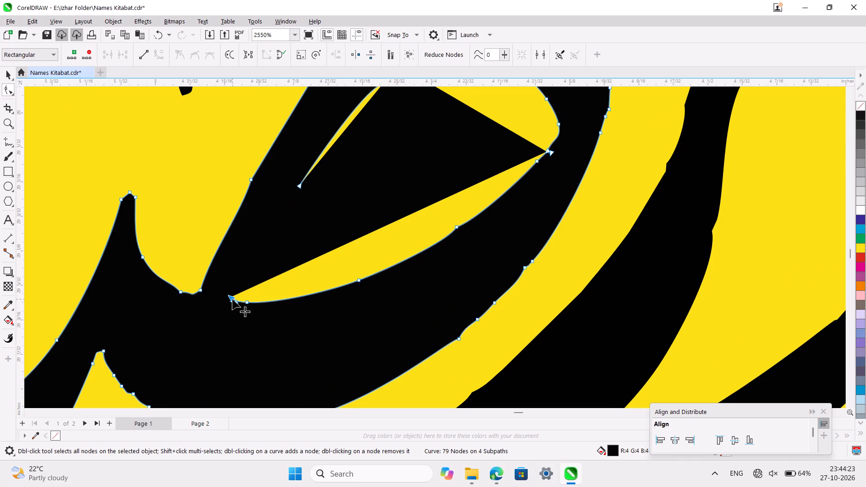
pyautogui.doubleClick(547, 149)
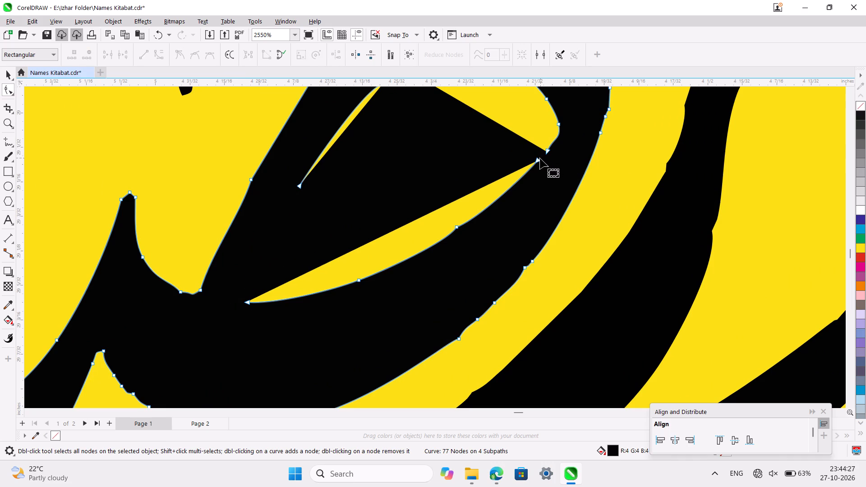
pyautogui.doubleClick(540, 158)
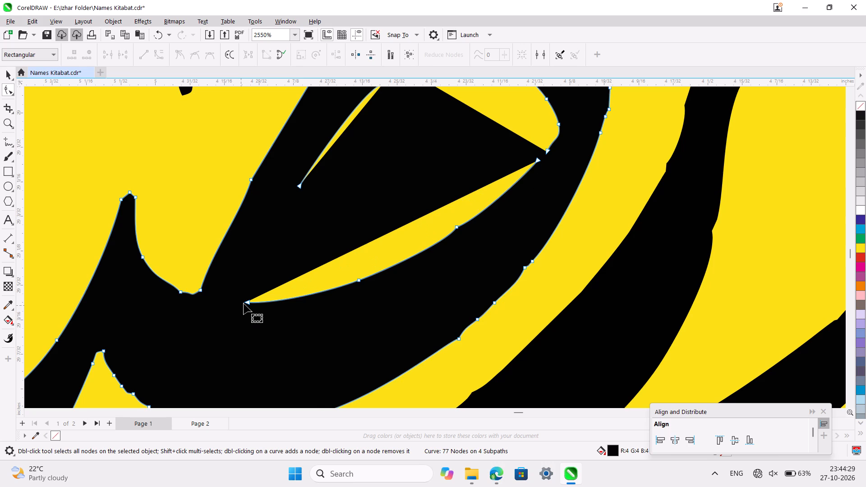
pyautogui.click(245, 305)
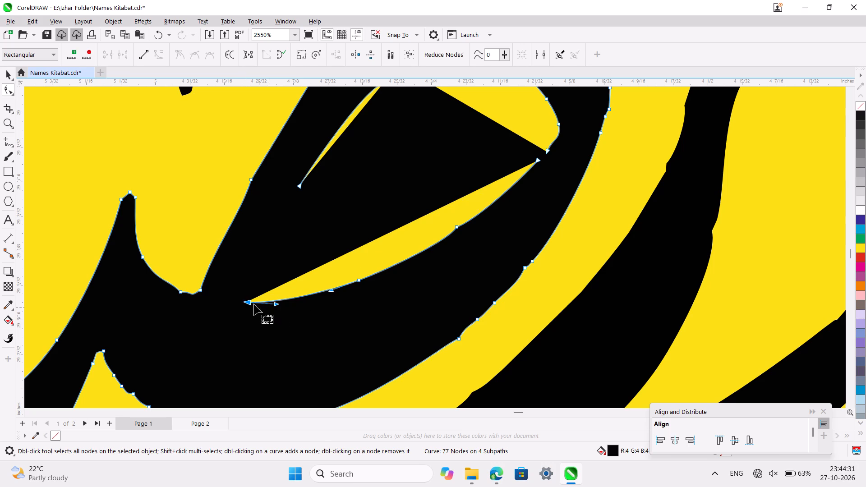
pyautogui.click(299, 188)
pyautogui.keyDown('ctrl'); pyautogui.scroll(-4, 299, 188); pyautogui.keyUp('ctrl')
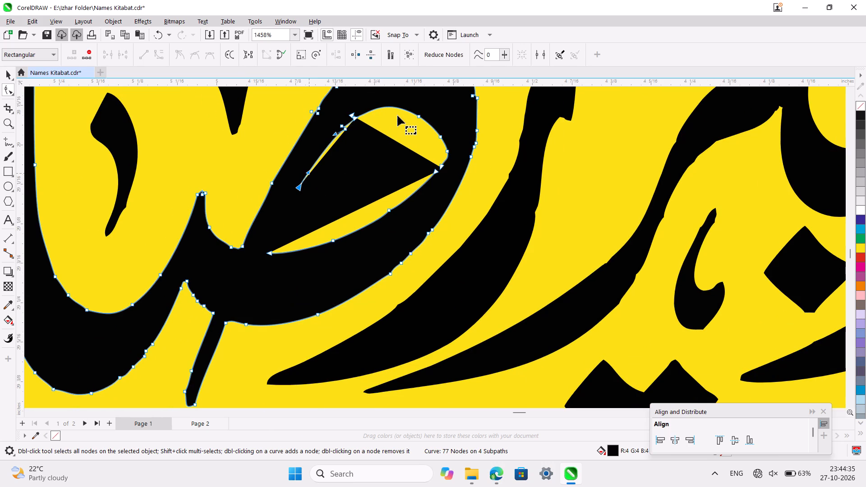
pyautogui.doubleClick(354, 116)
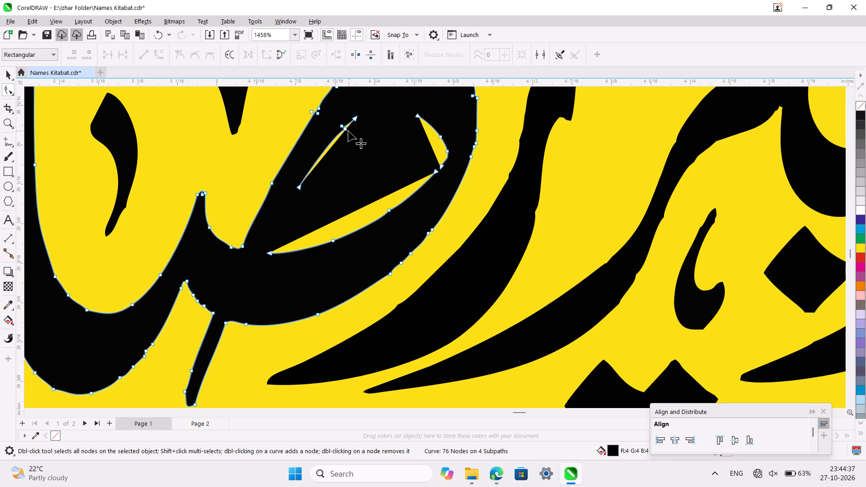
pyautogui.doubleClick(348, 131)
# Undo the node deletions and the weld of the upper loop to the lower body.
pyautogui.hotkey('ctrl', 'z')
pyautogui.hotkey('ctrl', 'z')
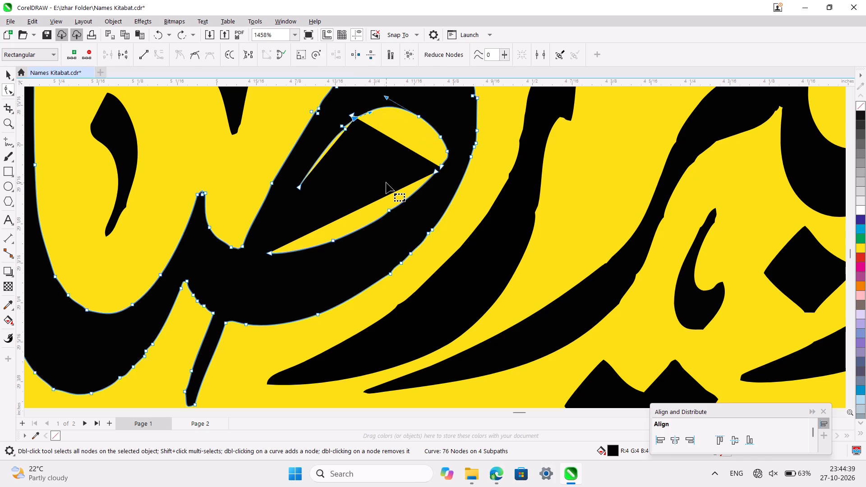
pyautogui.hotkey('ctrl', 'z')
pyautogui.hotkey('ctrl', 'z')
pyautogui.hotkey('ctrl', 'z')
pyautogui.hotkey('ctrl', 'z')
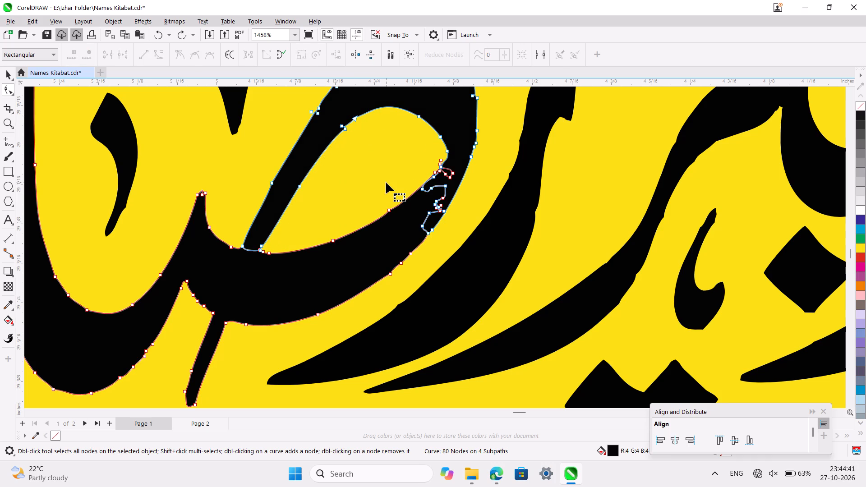
# Delete the extra node at the lower end of the loop's slanted stroke and adjust the remaining node's curve handles.
pyautogui.click(526, 216)
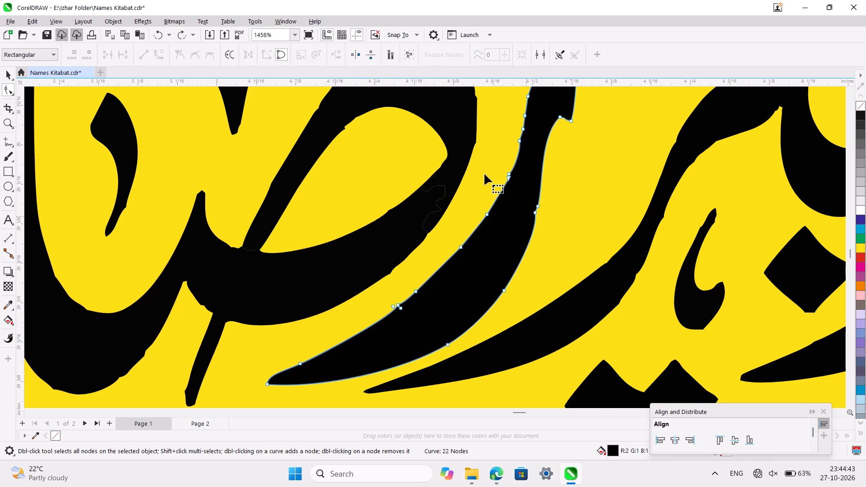
pyautogui.keyDown('ctrl'); pyautogui.scroll(3, 485, 174); pyautogui.keyUp('ctrl')
pyautogui.hotkey('ctrl', 'space')
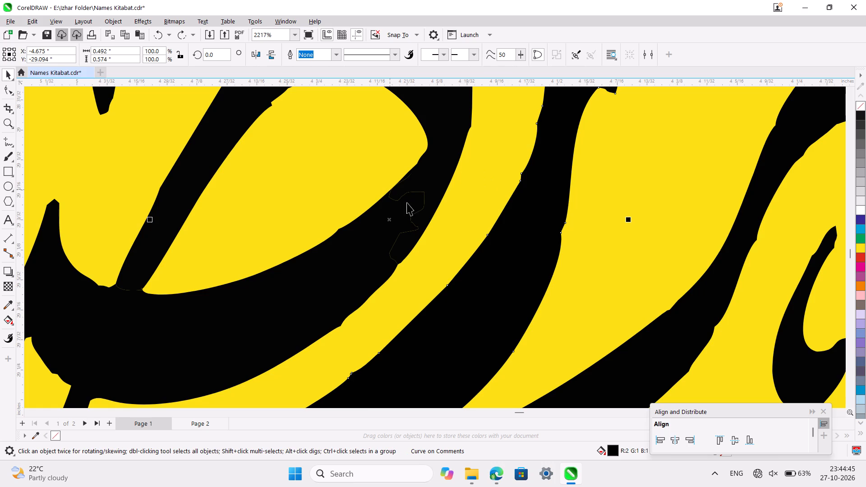
pyautogui.keyDown('ctrl'); pyautogui.scroll(-4, 427, 207); pyautogui.keyUp('ctrl')
pyautogui.click(442, 153)
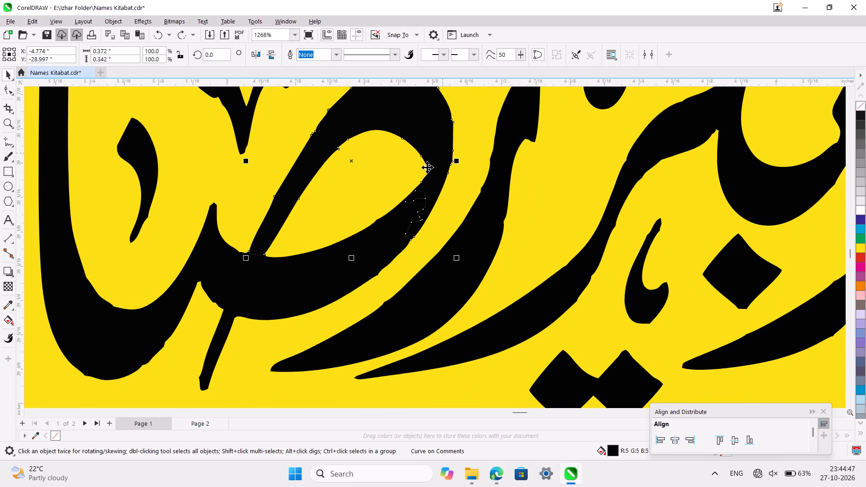
pyautogui.click(12, 91)
pyautogui.keyDown('ctrl'); pyautogui.scroll(4, 358, 207); pyautogui.keyUp('ctrl')
pyautogui.scroll(1, 358, 207)
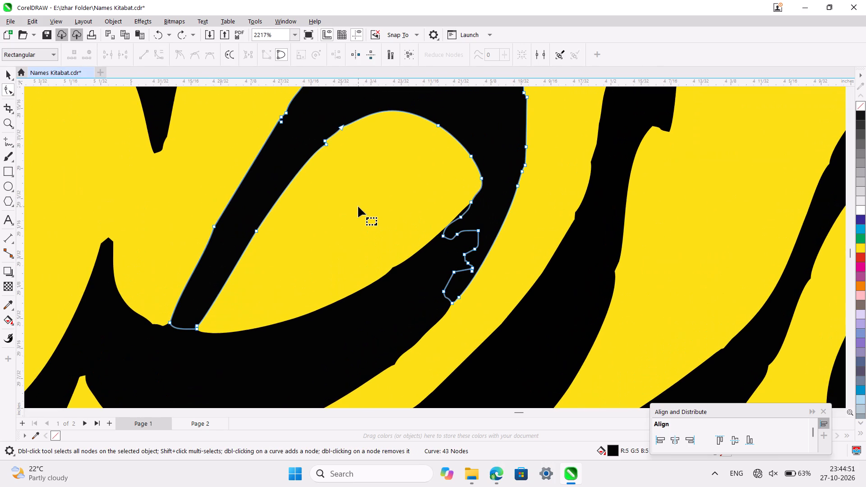
pyautogui.keyDown('ctrl'); pyautogui.scroll(2, 435, 234); pyautogui.keyUp('ctrl')
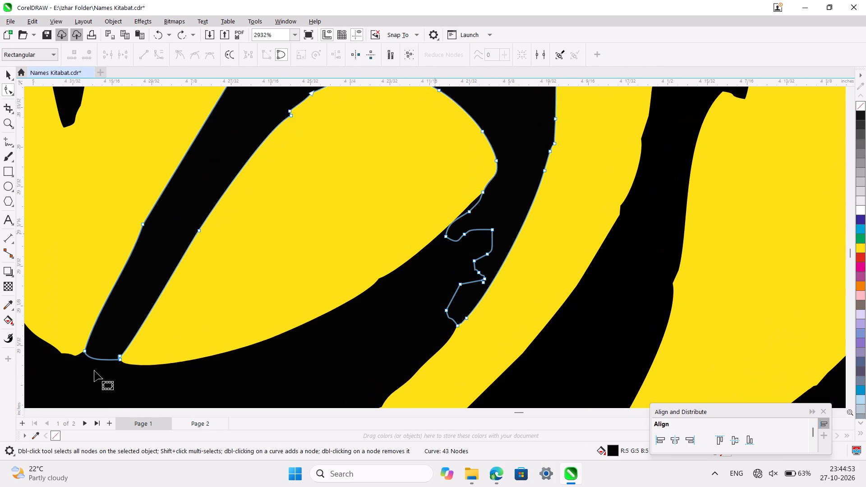
pyautogui.doubleClick(121, 361)
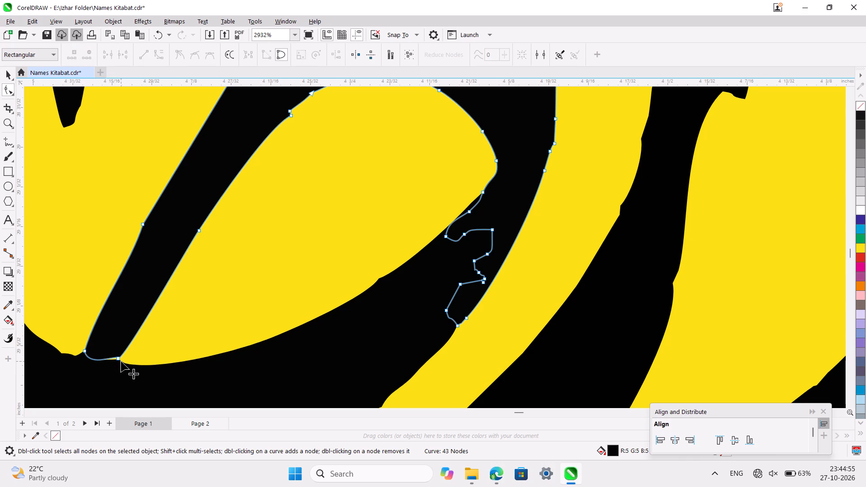
pyautogui.click(118, 358)
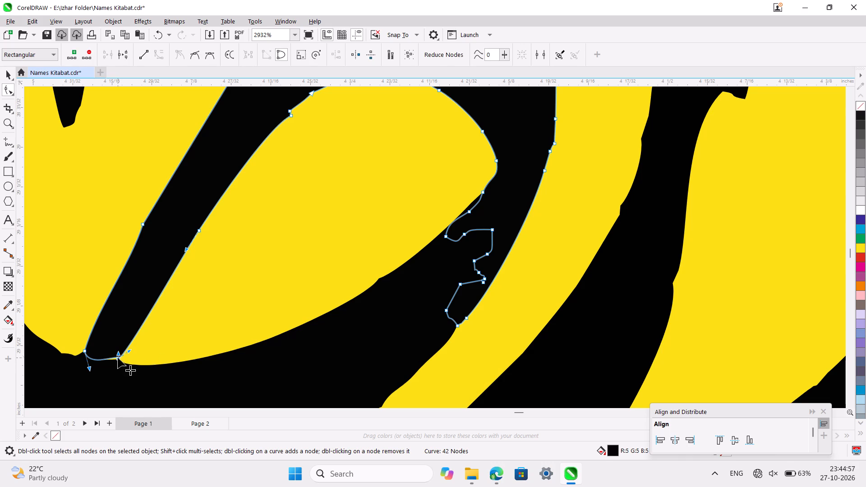
pyautogui.moveTo(118, 352); pyautogui.dragTo(105, 359)
pyautogui.moveTo(130, 351); pyautogui.dragTo(124, 347)
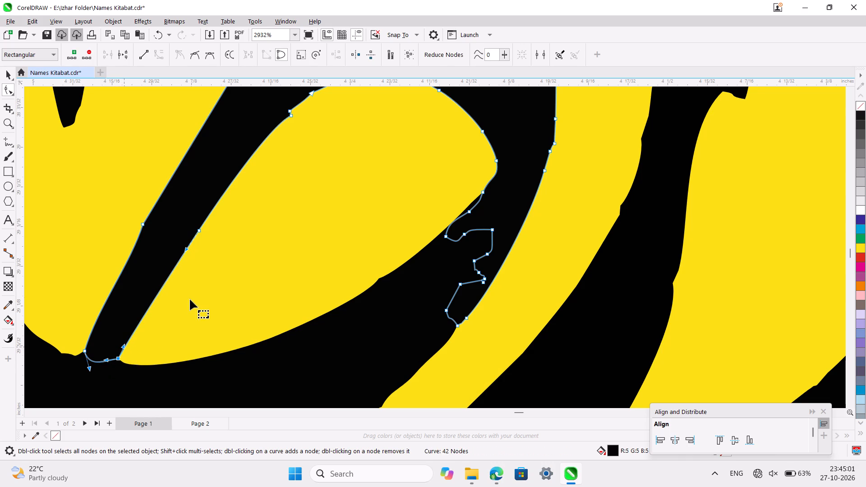
# Delete the kink node on the inner edge of the upper loop's slanted stroke.
pyautogui.scroll(2, 191, 298)
pyautogui.keyDown('ctrl'); pyautogui.scroll(3, 254, 257); pyautogui.keyUp('ctrl')
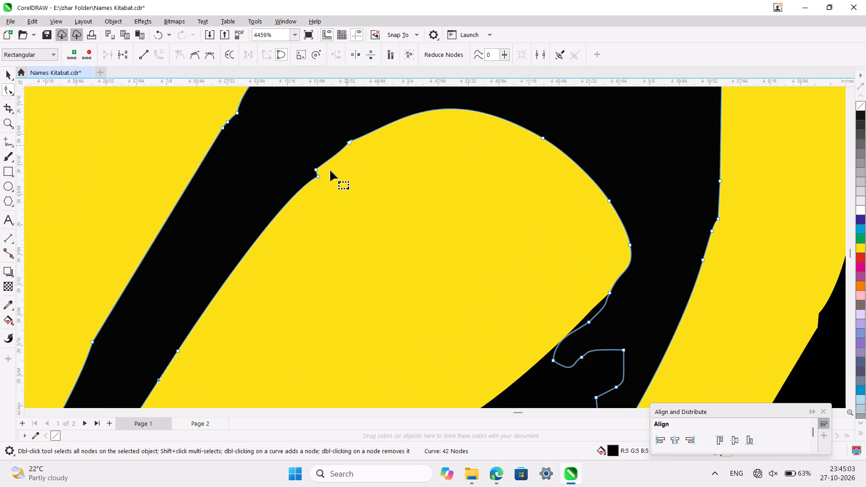
pyautogui.doubleClick(317, 177)
# Delete the clustered nodes along the upper loop's jagged broken end where it overlaps the lower body.
pyautogui.keyDown('ctrl'); pyautogui.scroll(-3, 321, 171); pyautogui.keyUp('ctrl')
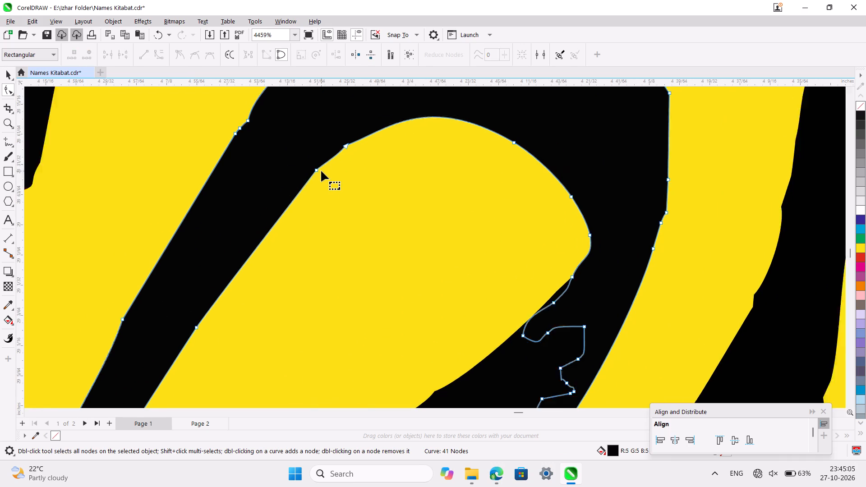
pyautogui.keyDown('ctrl'); pyautogui.scroll(-2, 321, 171); pyautogui.keyUp('ctrl')
pyautogui.scroll(1, 383, 176)
pyautogui.keyDown('ctrl'); pyautogui.scroll(1, 435, 243); pyautogui.keyUp('ctrl')
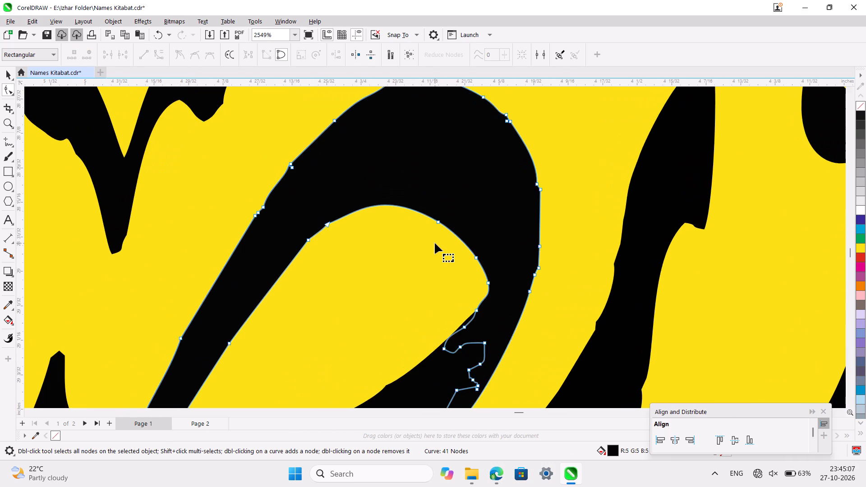
pyautogui.scroll(-1, 435, 243)
pyautogui.keyDown('ctrl'); pyautogui.scroll(3, 472, 329); pyautogui.keyUp('ctrl')
pyautogui.scroll(-1, 472, 329)
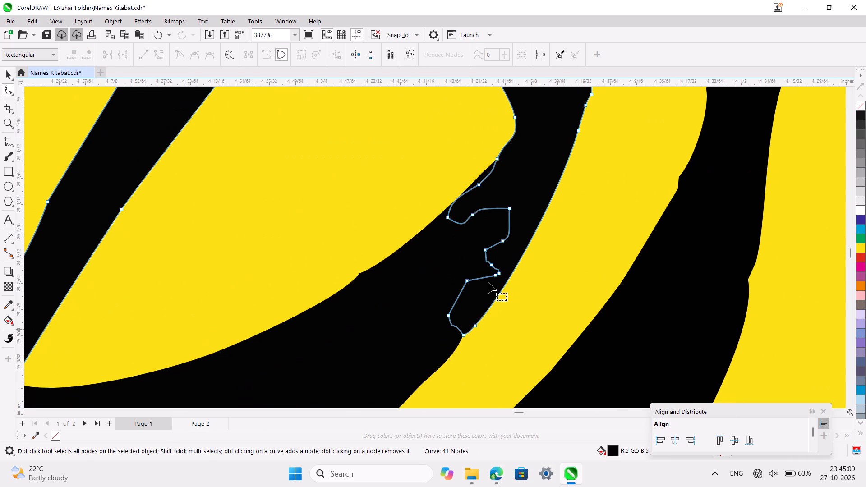
pyautogui.moveTo(502, 262); pyautogui.dragTo(482, 283)
pyautogui.press('Delete')
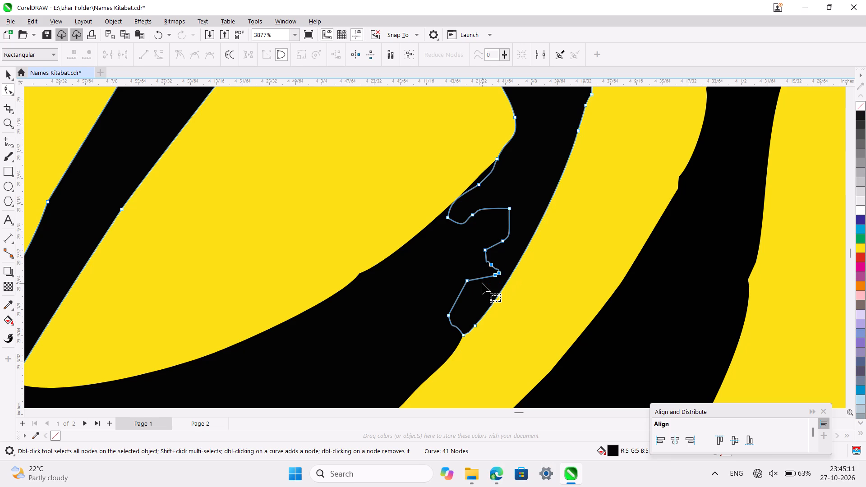
pyautogui.moveTo(496, 242); pyautogui.dragTo(462, 271)
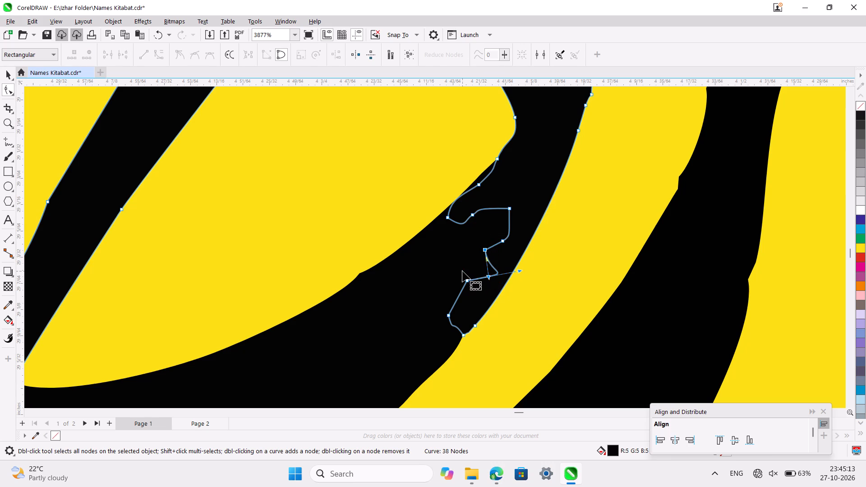
pyautogui.press('Delete')
# Delete the three nodes forming the protruding tip at the upper end of the lower body.
pyautogui.click(462, 271)
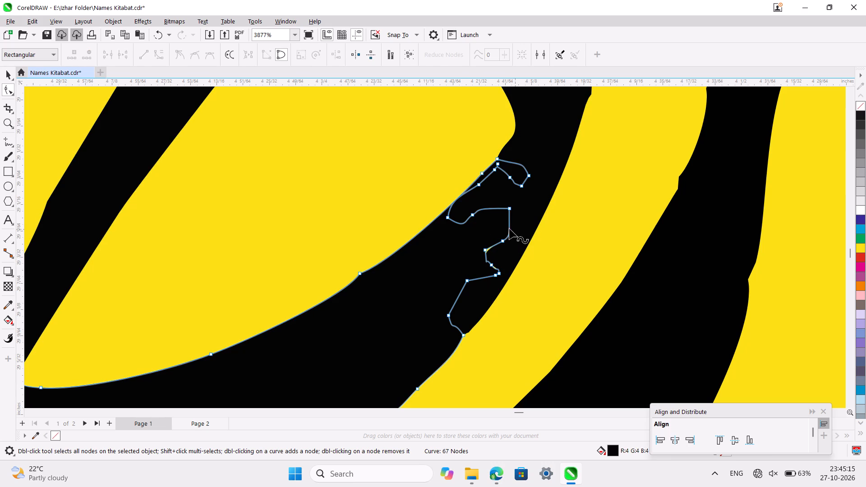
pyautogui.moveTo(530, 151); pyautogui.dragTo(506, 198)
pyautogui.press('Delete')
pyautogui.keyDown('ctrl'); pyautogui.scroll(-2, 428, 271); pyautogui.keyUp('ctrl')
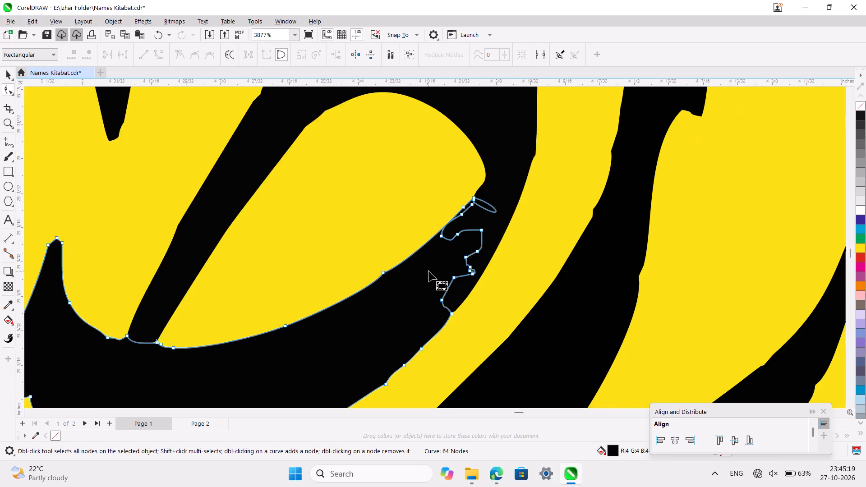
pyautogui.keyDown('ctrl'); pyautogui.scroll(-3, 428, 271); pyautogui.keyUp('ctrl')
# Delete the two extra nodes on the looped spur at the upper end of the lower body.
pyautogui.click(479, 190)
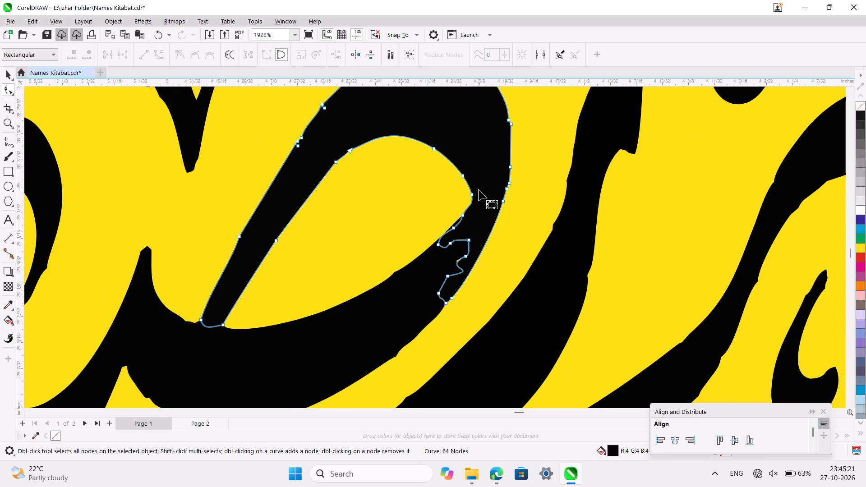
pyautogui.click(410, 284)
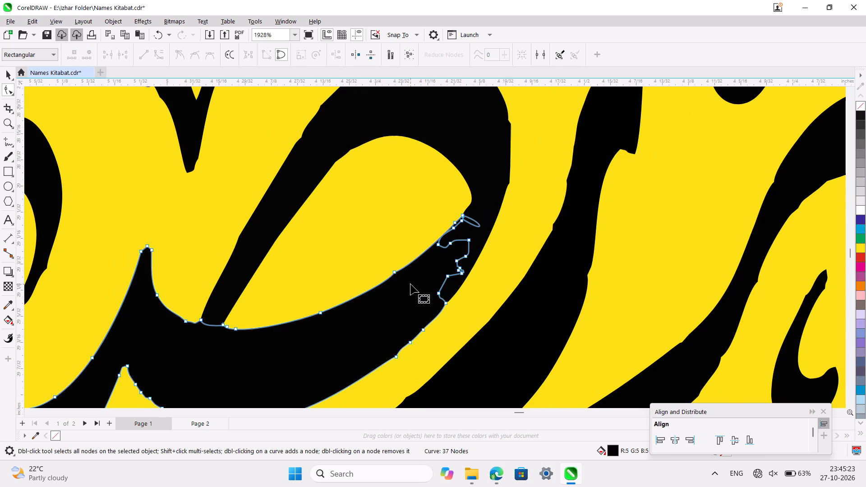
pyautogui.keyDown('ctrl'); pyautogui.scroll(7, 450, 245); pyautogui.keyUp('ctrl')
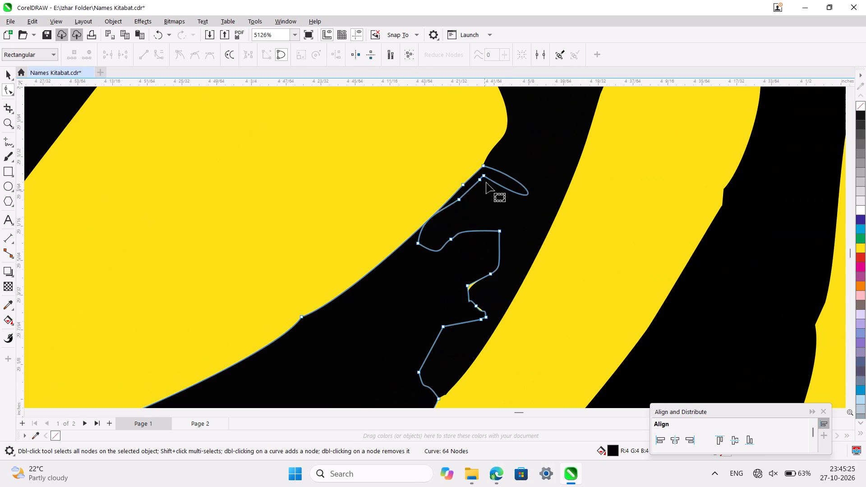
pyautogui.click(482, 178)
pyautogui.doubleClick(482, 178)
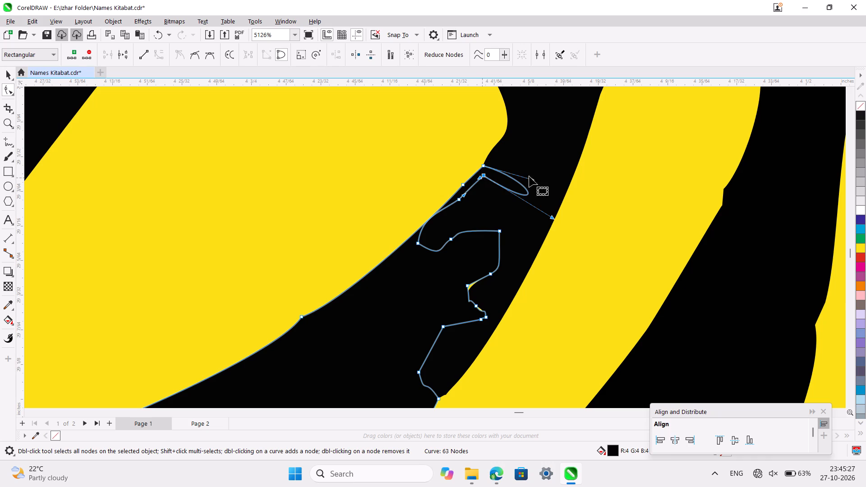
pyautogui.doubleClick(484, 175)
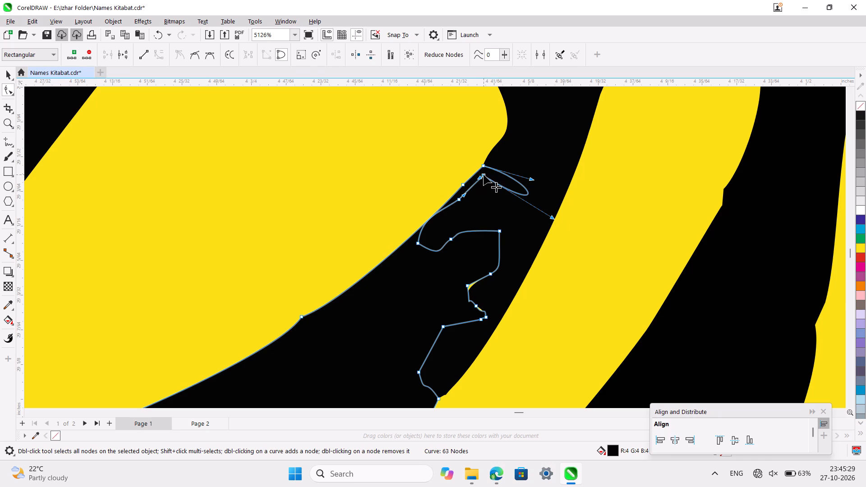
# Shorten the curve handle of the lower body's upper tip node to remove the outward spike.
pyautogui.click(487, 165)
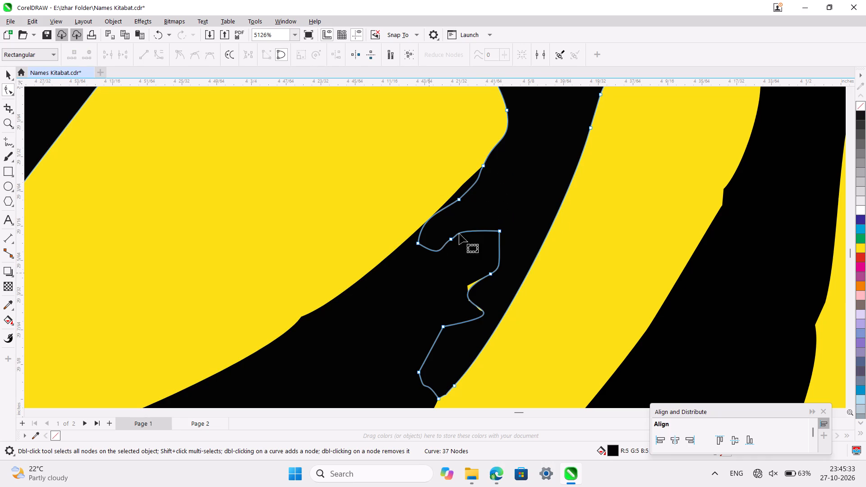
pyautogui.click(405, 325)
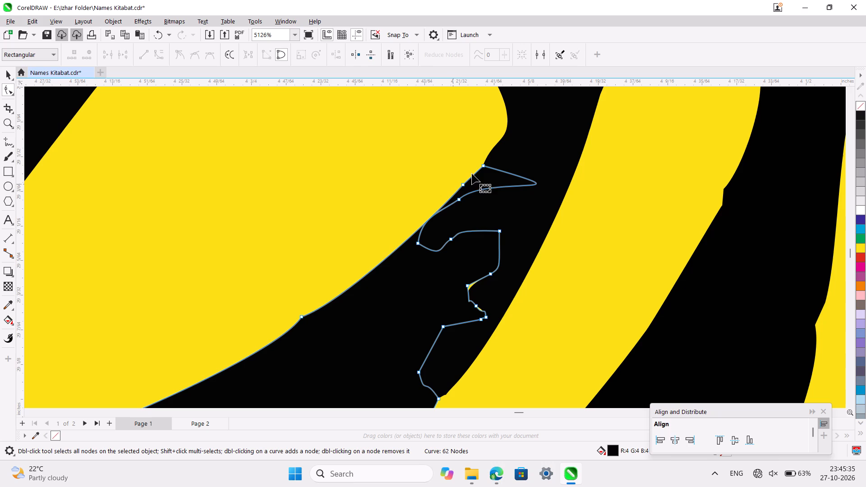
pyautogui.click(485, 167)
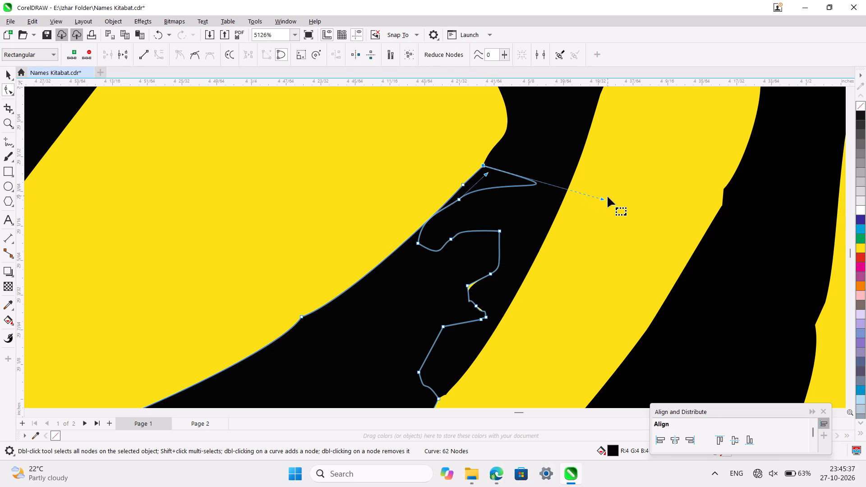
pyautogui.moveTo(604, 199); pyautogui.dragTo(490, 178)
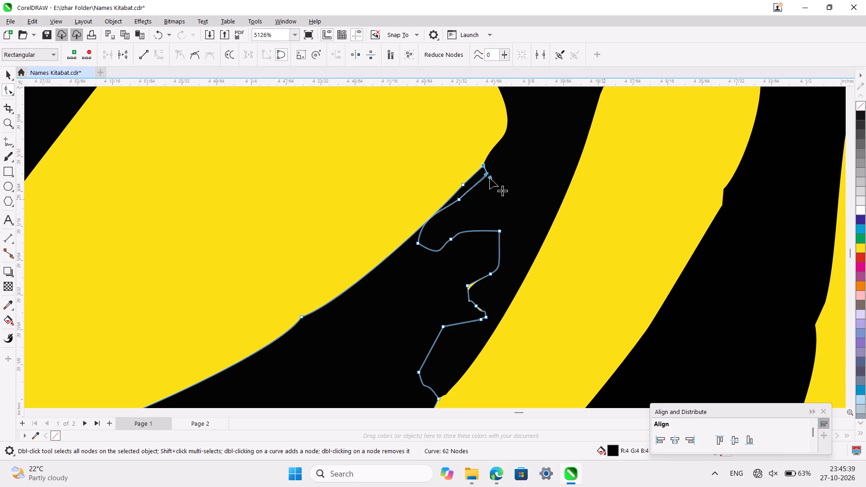
pyautogui.moveTo(490, 178); pyautogui.dragTo(479, 175)
# Adjust the curve handle of the notch node below the tip so the segment stays inside the black stroke.
pyautogui.scroll(-1, 448, 280)
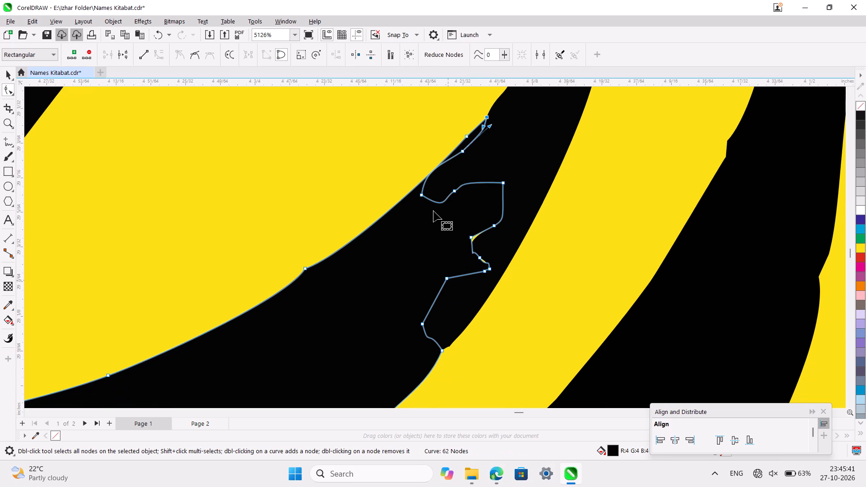
pyautogui.keyDown('ctrl'); pyautogui.scroll(6, 434, 197); pyautogui.keyUp('ctrl')
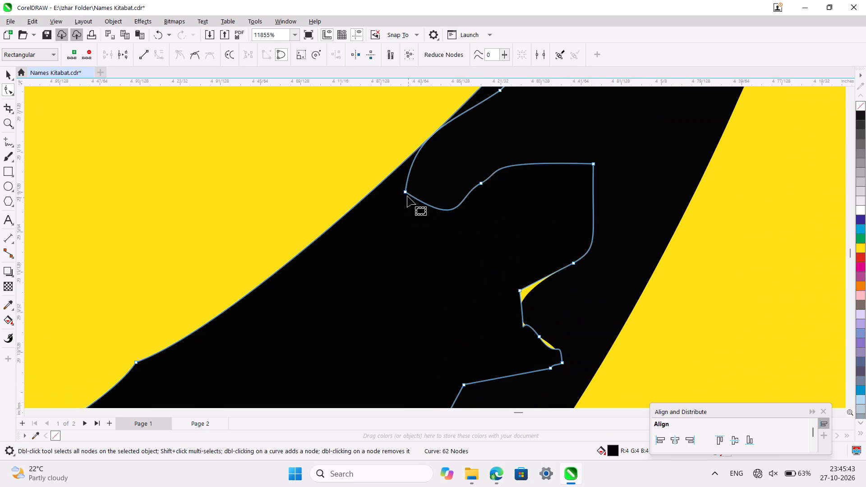
pyautogui.click(407, 194)
pyautogui.scroll(1, 407, 194)
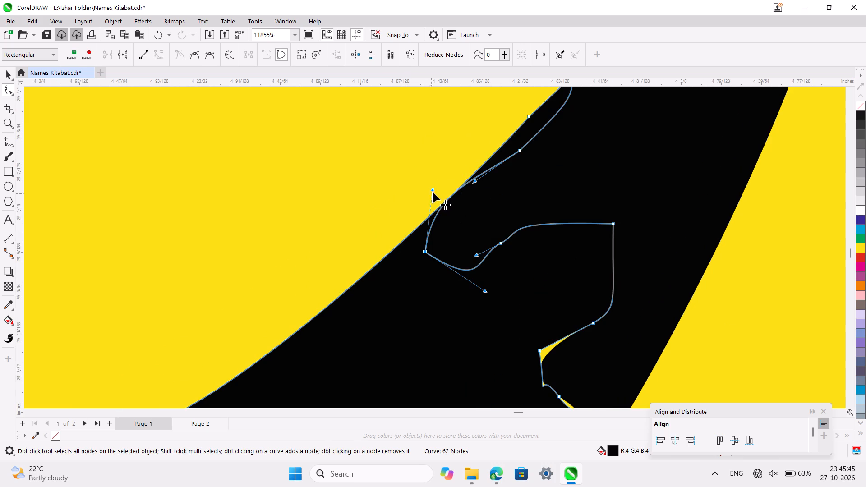
pyautogui.moveTo(434, 191); pyautogui.dragTo(479, 190)
# Weld the upper loop and the lower body into a single letter curve.
pyautogui.keyDown('ctrl'); pyautogui.scroll(-4, 479, 190); pyautogui.keyUp('ctrl')
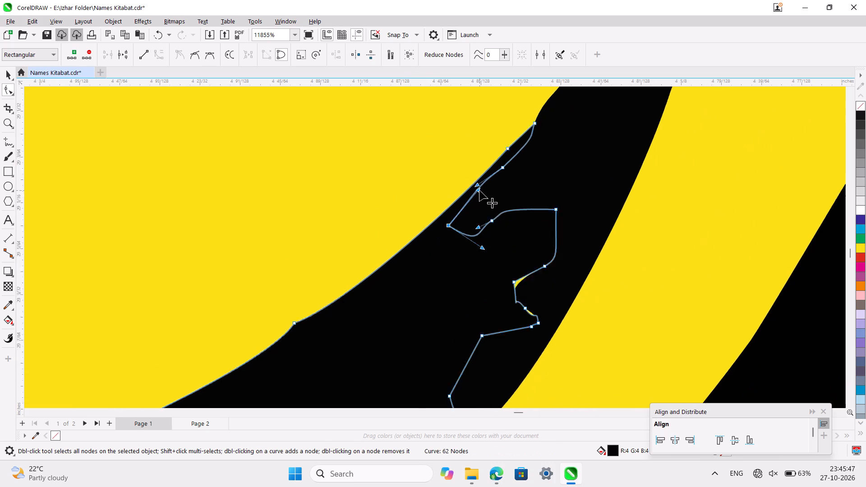
pyautogui.keyDown('ctrl'); pyautogui.scroll(-9, 479, 190); pyautogui.keyUp('ctrl')
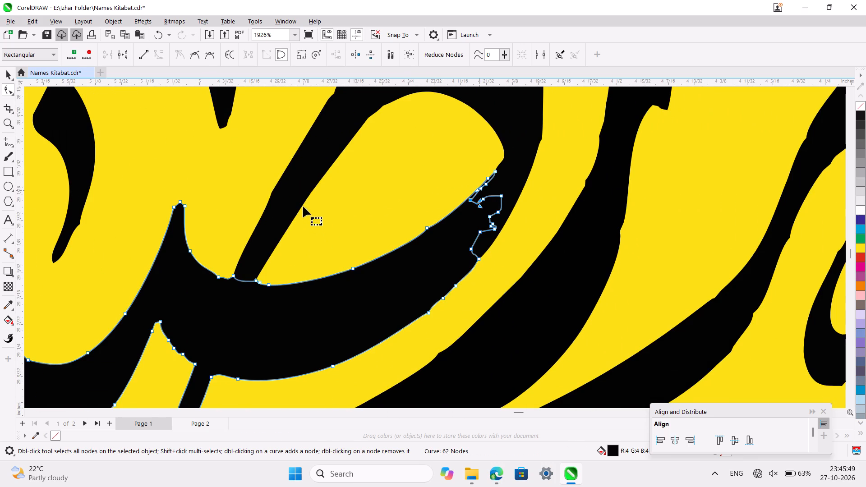
pyautogui.hotkey('ctrl', 'space')
pyautogui.keyDown('shift'); pyautogui.click(294, 194); pyautogui.keyUp('shift')
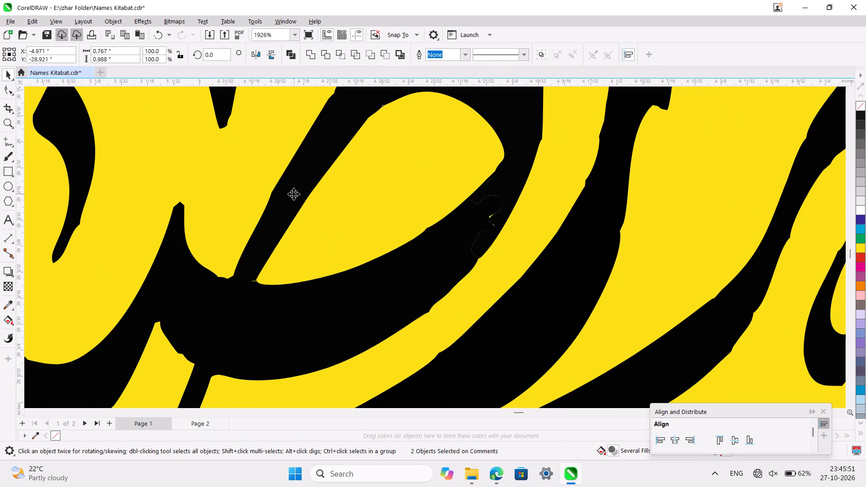
pyautogui.keyDown('shift'); pyautogui.click(309, 315); pyautogui.keyUp('shift')
pyautogui.keyDown('ctrl'); pyautogui.scroll(-3, 309, 315); pyautogui.keyUp('ctrl')
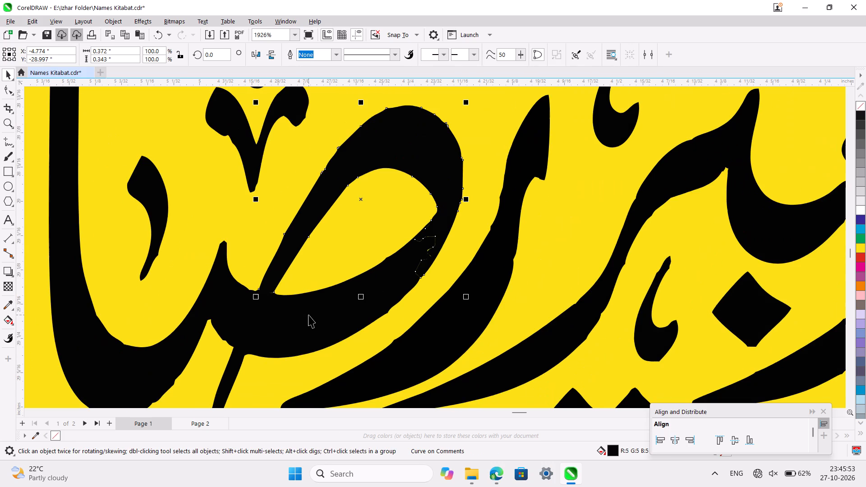
pyautogui.click(526, 137)
pyautogui.click(444, 155)
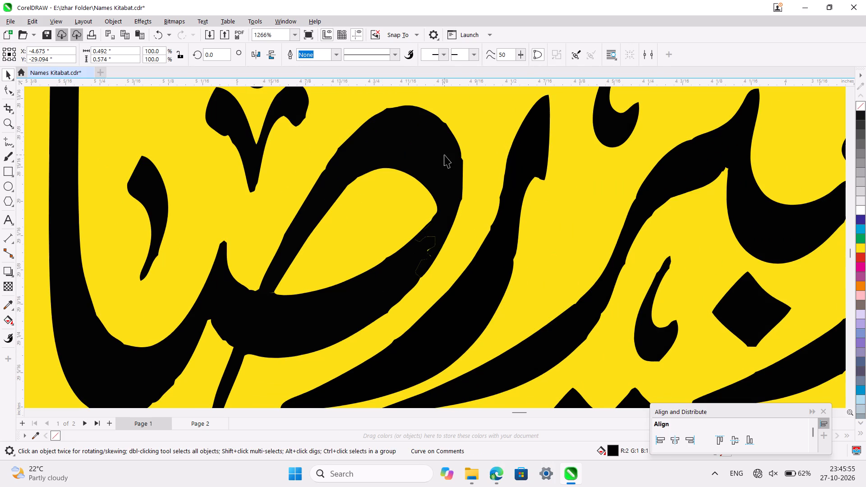
pyautogui.keyDown('shift'); pyautogui.click(339, 321); pyautogui.keyUp('shift')
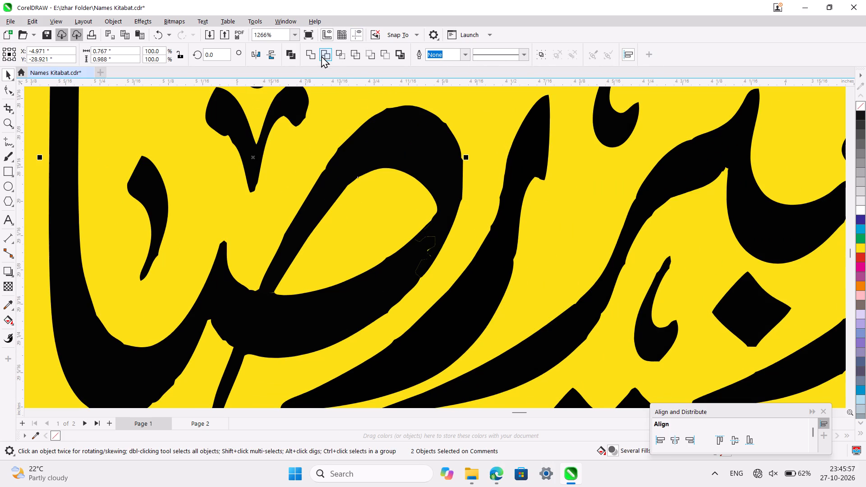
pyautogui.click(317, 56)
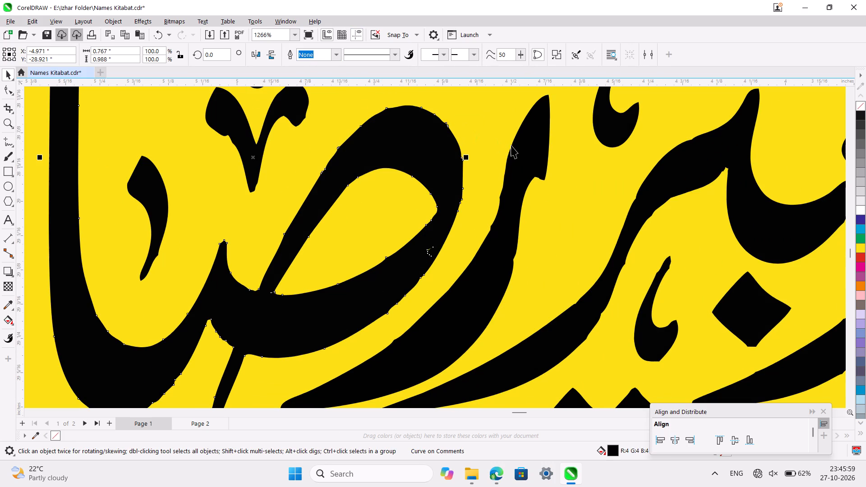
pyautogui.click(491, 182)
# Delete the leftover small subpath nodes inside the welded letter's stroke, near the loop's inner corner.
pyautogui.keyDown('ctrl'); pyautogui.scroll(-1, 491, 182); pyautogui.keyUp('ctrl')
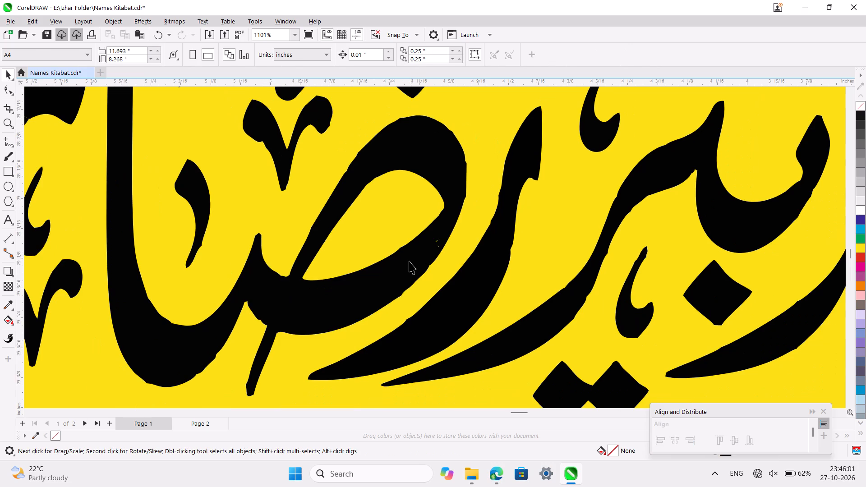
pyautogui.click(409, 261)
pyautogui.click(11, 95)
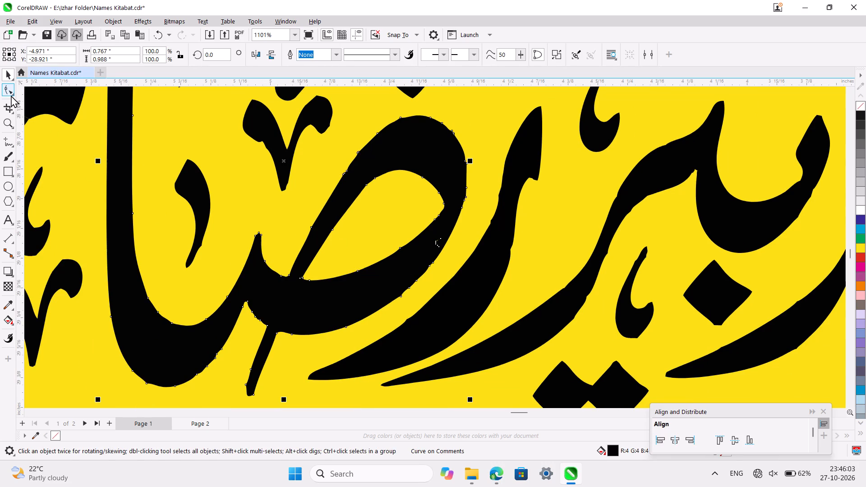
pyautogui.keyDown('ctrl'); pyautogui.scroll(5, 430, 222); pyautogui.keyUp('ctrl')
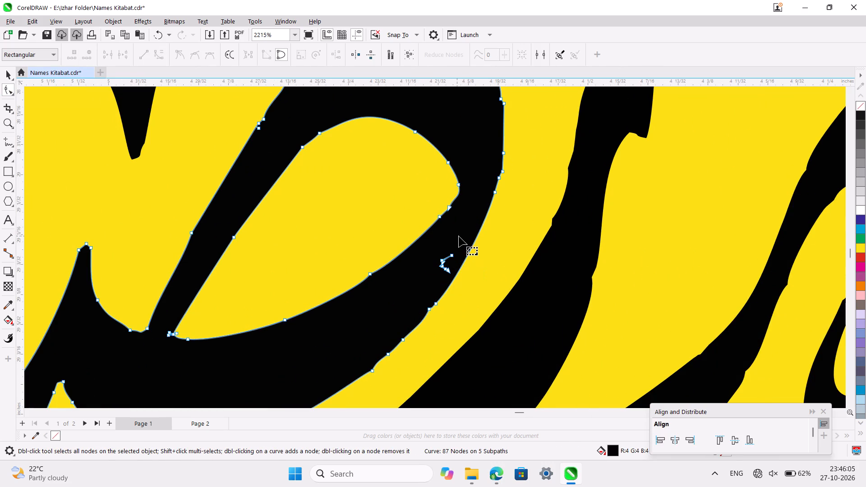
pyautogui.moveTo(461, 236); pyautogui.dragTo(437, 281)
pyautogui.press('Delete')
# Weld the first letter's head in the adjacent word to the connecting stroke below it.
pyautogui.keyDown('ctrl'); pyautogui.scroll(-12, 437, 281); pyautogui.keyUp('ctrl')
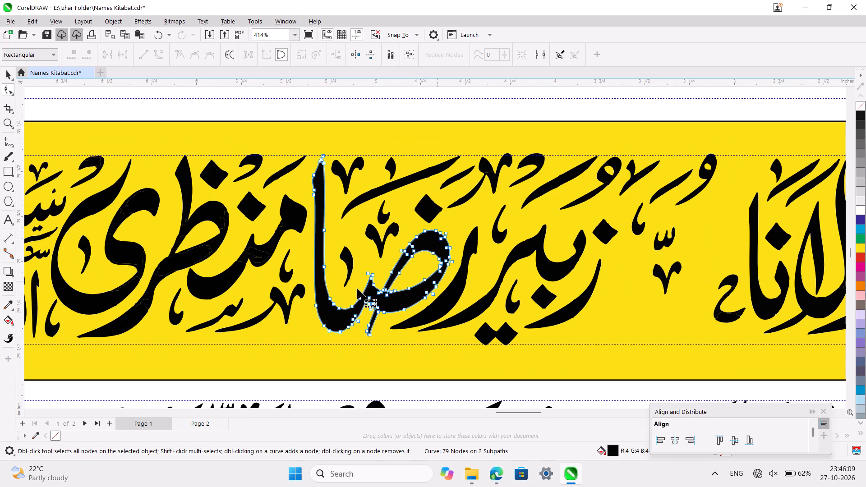
pyautogui.hotkey('ctrl', 'space')
pyautogui.hscroll(2, 300, 325)
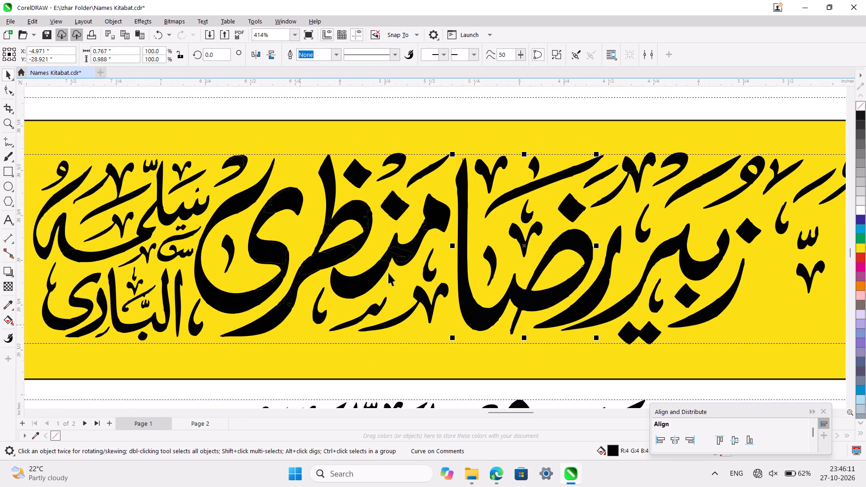
pyautogui.keyDown('ctrl'); pyautogui.scroll(7, 392, 273); pyautogui.keyUp('ctrl')
pyautogui.scroll(1, 392, 273)
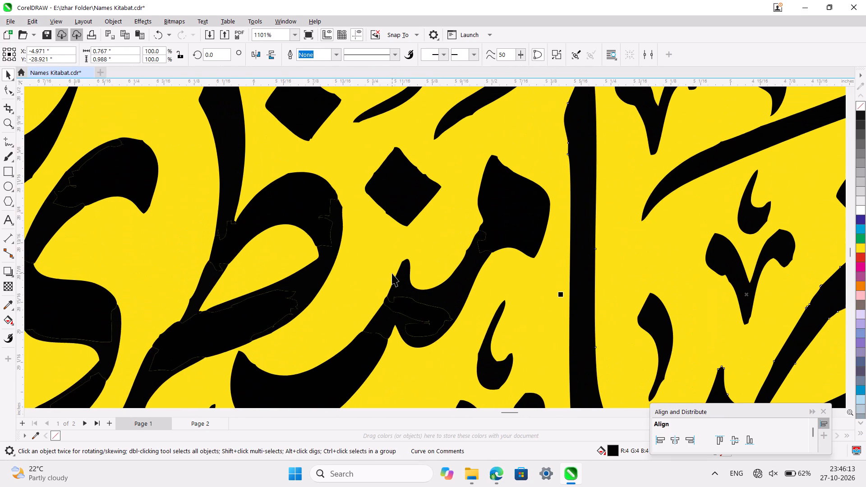
pyautogui.click(515, 230)
pyautogui.keyDown('ctrl'); pyautogui.scroll(5, 515, 230); pyautogui.keyUp('ctrl')
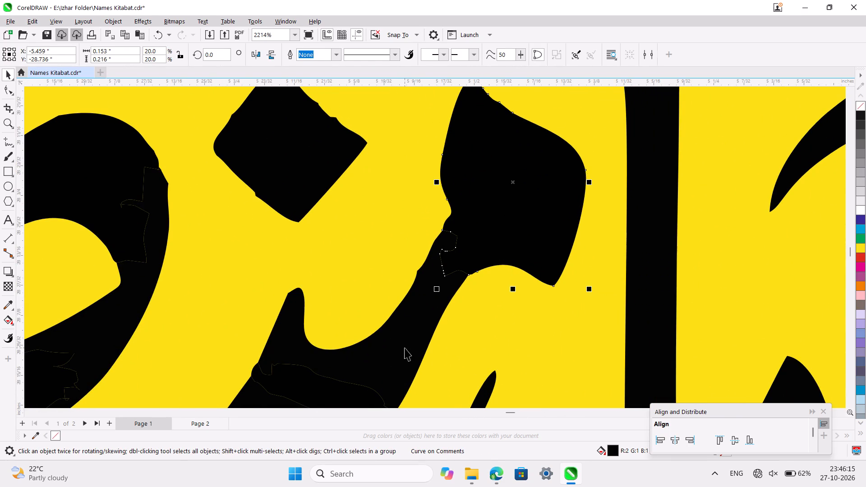
pyautogui.keyDown('shift'); pyautogui.click(405, 348); pyautogui.keyUp('shift')
pyautogui.click(313, 53)
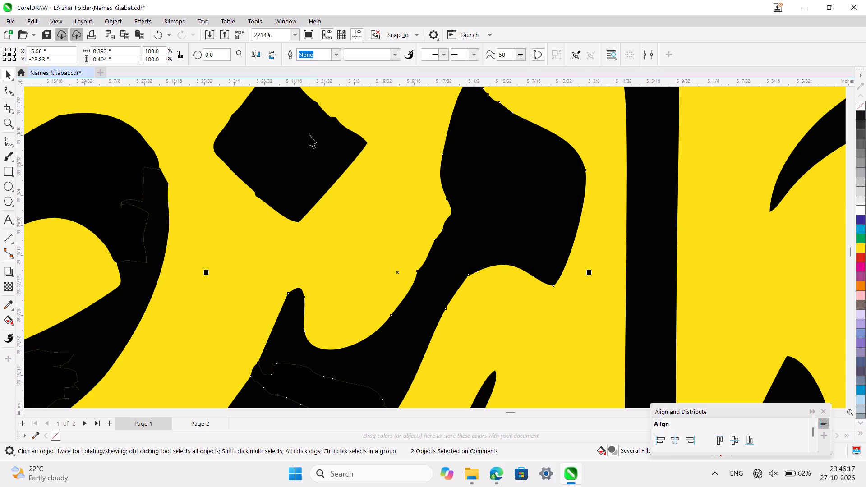
# Weld the fragment enclosed in the connecting stroke and the large lower bowl onto the joined letter piece.
pyautogui.scroll(-4, 304, 163)
pyautogui.click(295, 322)
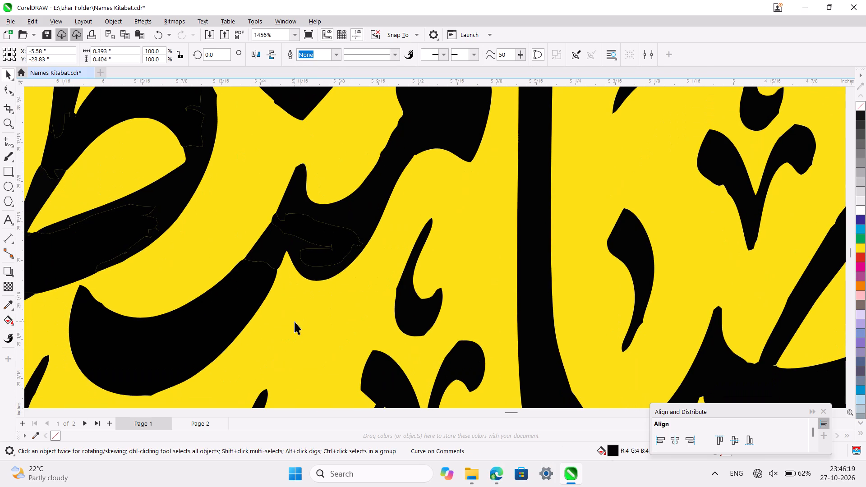
pyautogui.click(330, 232)
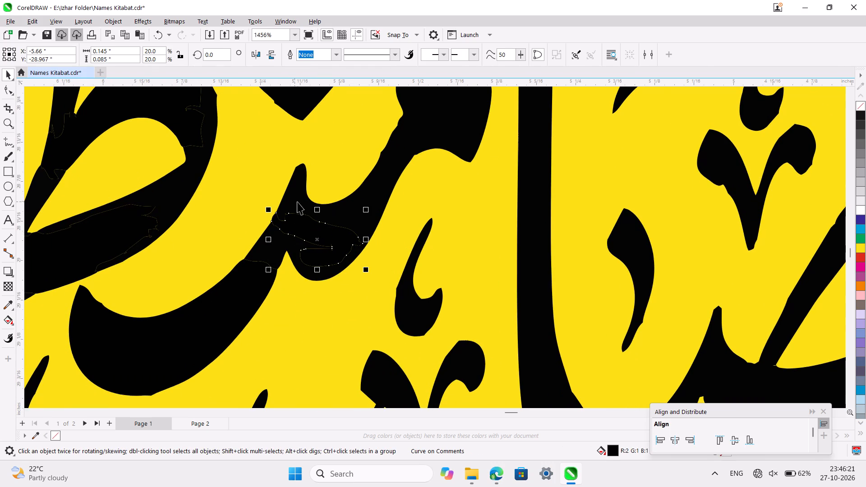
pyautogui.keyDown('shift'); pyautogui.click(297, 202); pyautogui.keyUp('shift')
pyautogui.click(313, 51)
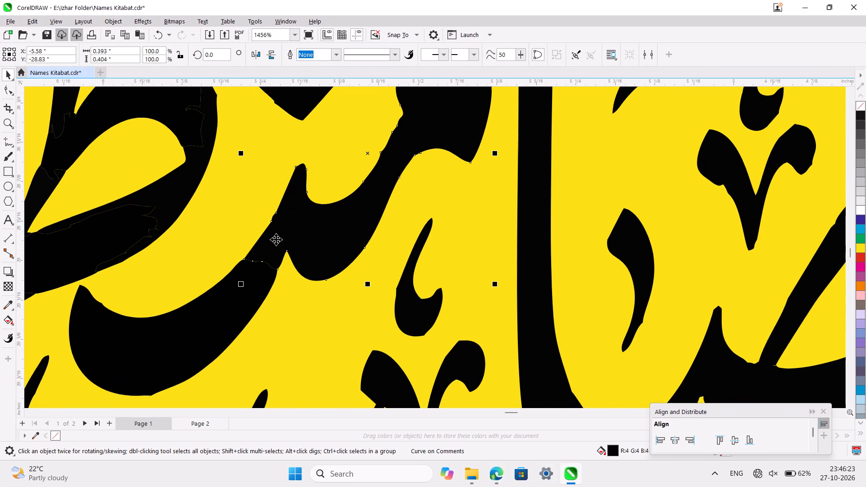
pyautogui.keyDown('shift'); pyautogui.click(221, 324); pyautogui.keyUp('shift')
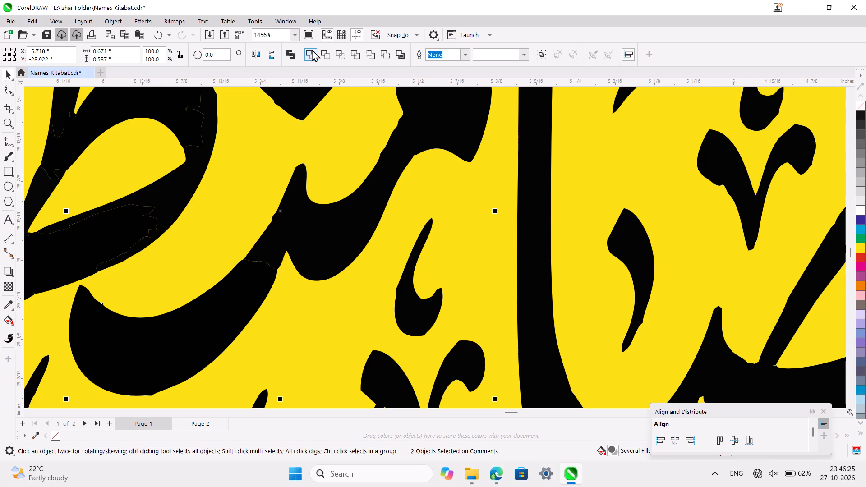
pyautogui.click(312, 49)
# Weld the outer right stroke of the letter ظ loop to the fragment below it and the narrow neck piece beside it.
pyautogui.hscroll(4, 249, 196)
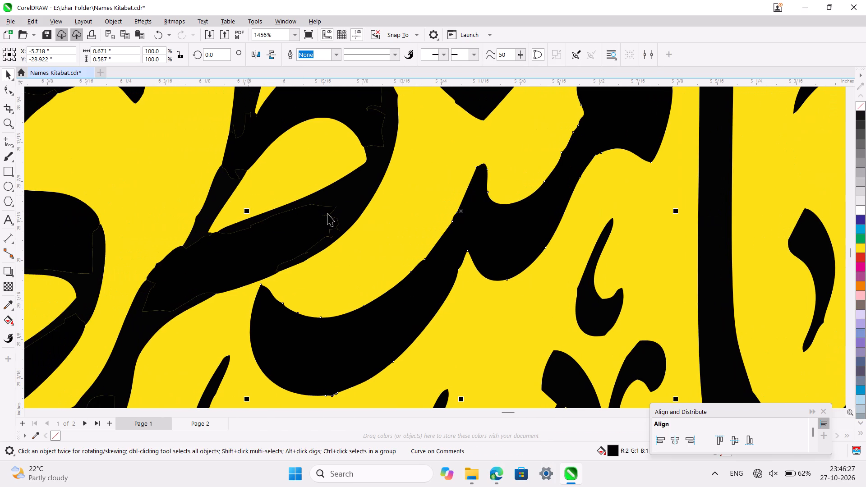
pyautogui.keyDown('ctrl'); pyautogui.scroll(2, 303, 255); pyautogui.keyUp('ctrl')
pyautogui.click(367, 199)
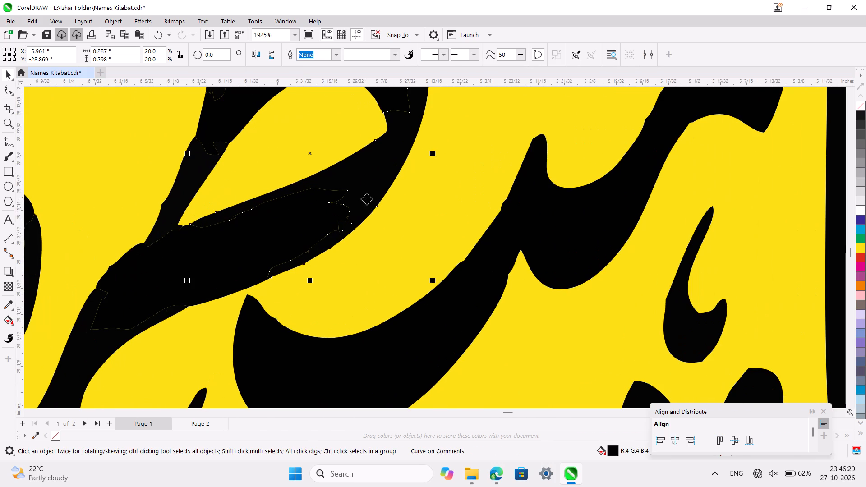
pyautogui.keyDown('shift'); pyautogui.click(251, 255); pyautogui.keyUp('shift')
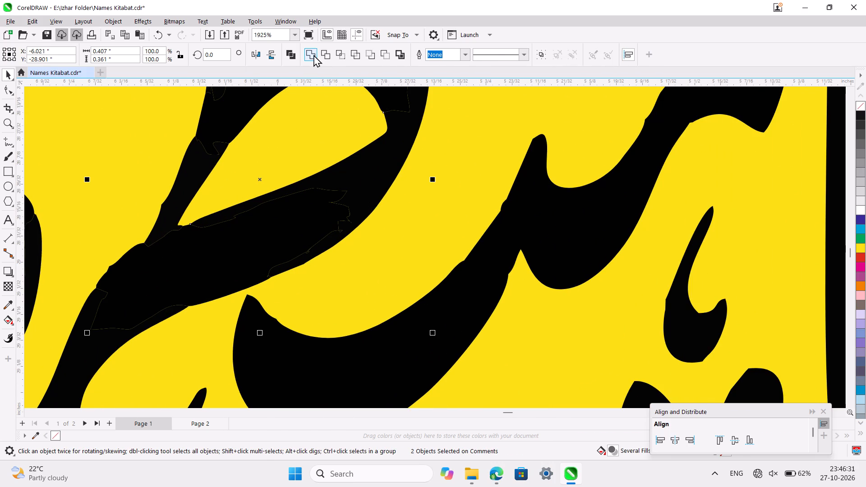
pyautogui.click(313, 55)
pyautogui.keyDown('shift'); pyautogui.click(184, 189); pyautogui.keyUp('shift')
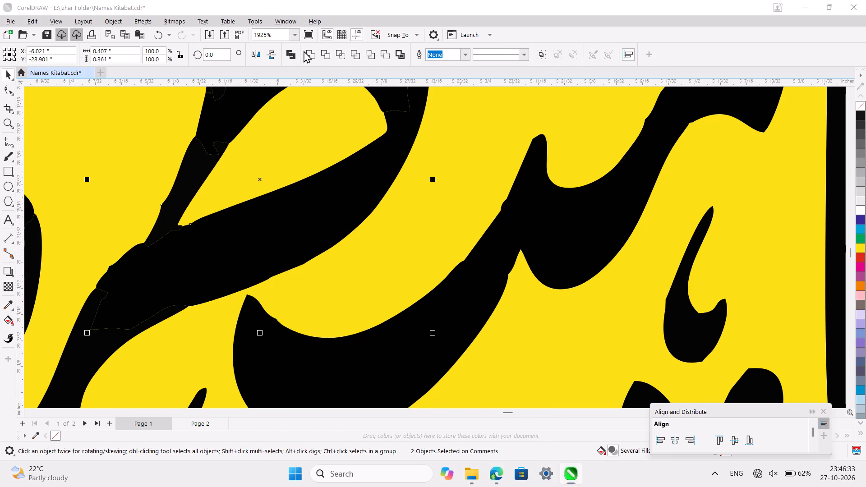
pyautogui.click(309, 53)
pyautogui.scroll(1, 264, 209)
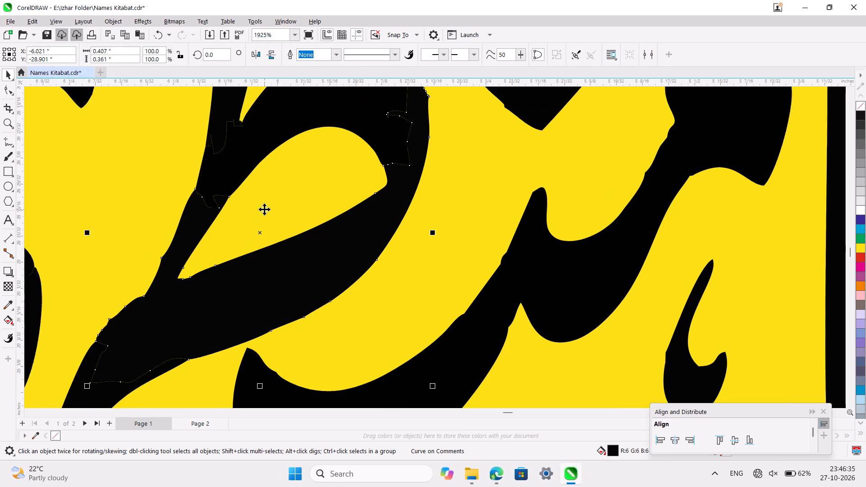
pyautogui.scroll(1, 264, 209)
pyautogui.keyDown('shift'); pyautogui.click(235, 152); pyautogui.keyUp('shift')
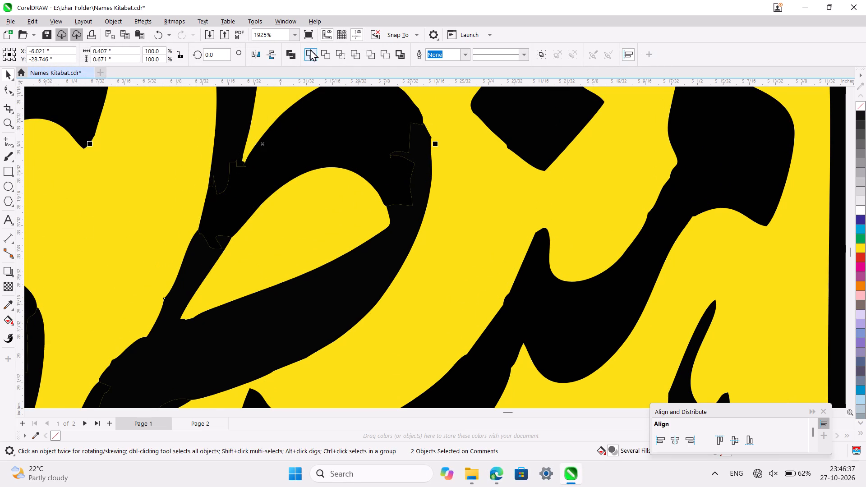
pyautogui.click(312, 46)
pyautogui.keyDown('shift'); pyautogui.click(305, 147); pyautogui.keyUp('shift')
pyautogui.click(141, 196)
# Weld the upper arc of the ظ loop to its lower stroke, and weld the tall vertical stem onto the result.
pyautogui.click(344, 129)
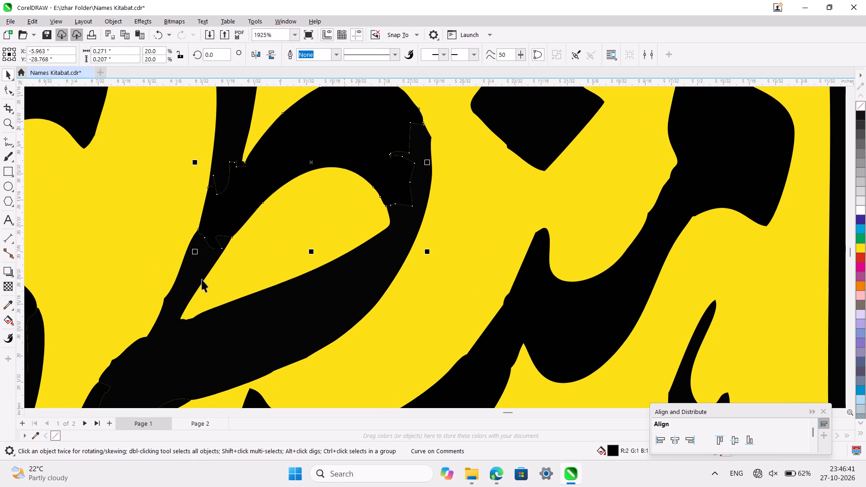
pyautogui.keyDown('shift'); pyautogui.click(193, 277); pyautogui.keyUp('shift')
pyautogui.click(311, 53)
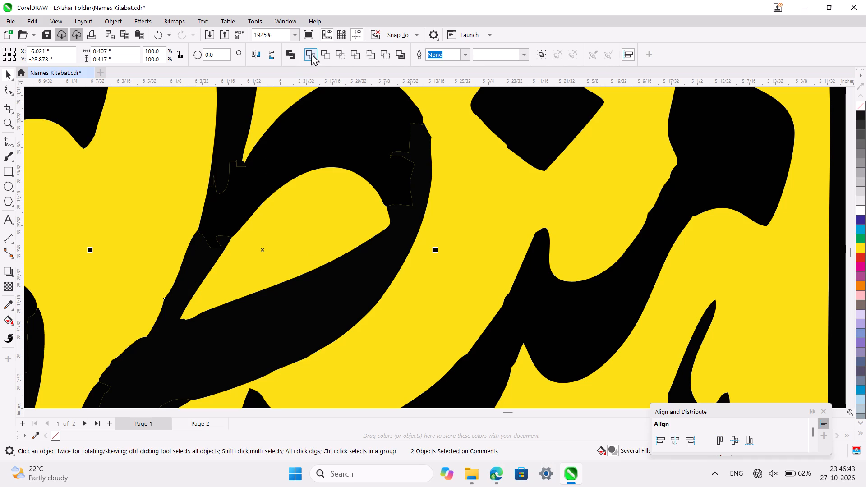
pyautogui.scroll(3, 271, 225)
pyautogui.keyDown('shift'); pyautogui.click(245, 203); pyautogui.keyUp('shift')
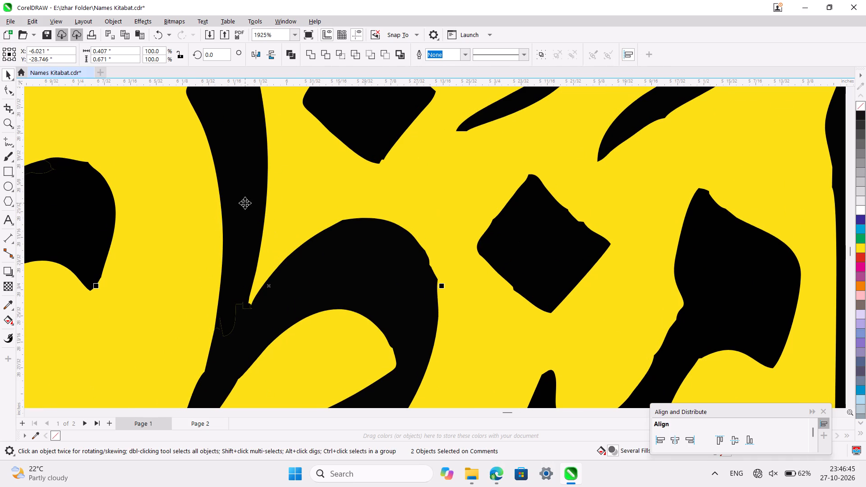
pyautogui.click(310, 51)
# Weld the descending connecting stroke and the long tapering tail of the following letter onto the ظ, dismissing the Sticky Keys prompt.
pyautogui.keyDown('ctrl'); pyautogui.scroll(-1, 304, 203); pyautogui.keyUp('ctrl')
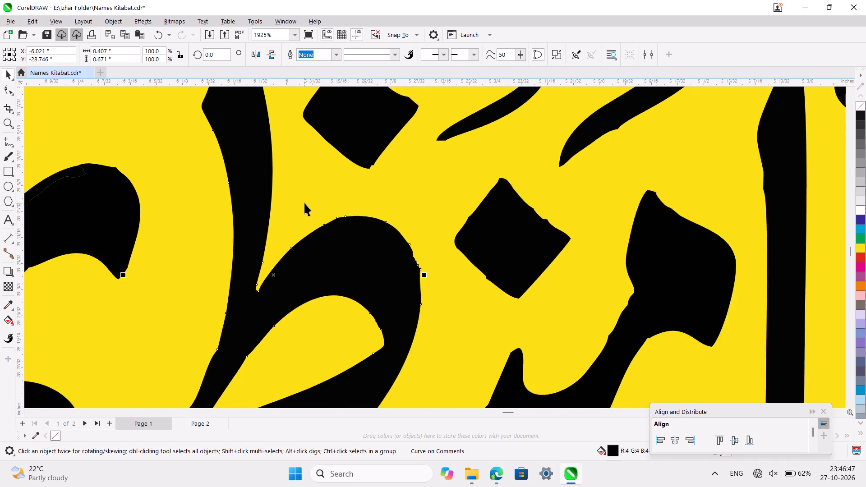
pyautogui.keyDown('ctrl'); pyautogui.scroll(-5, 304, 203); pyautogui.keyUp('ctrl')
pyautogui.hscroll(1, 304, 203)
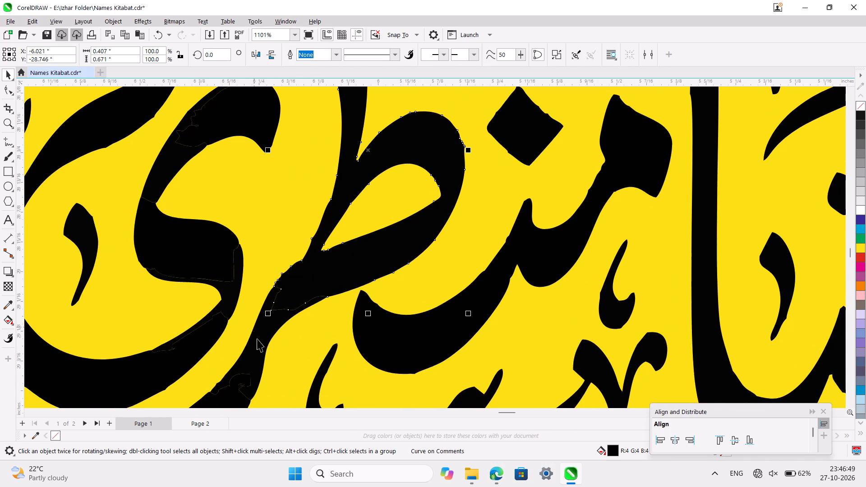
pyautogui.keyDown('shift'); pyautogui.click(258, 343); pyautogui.keyUp('shift')
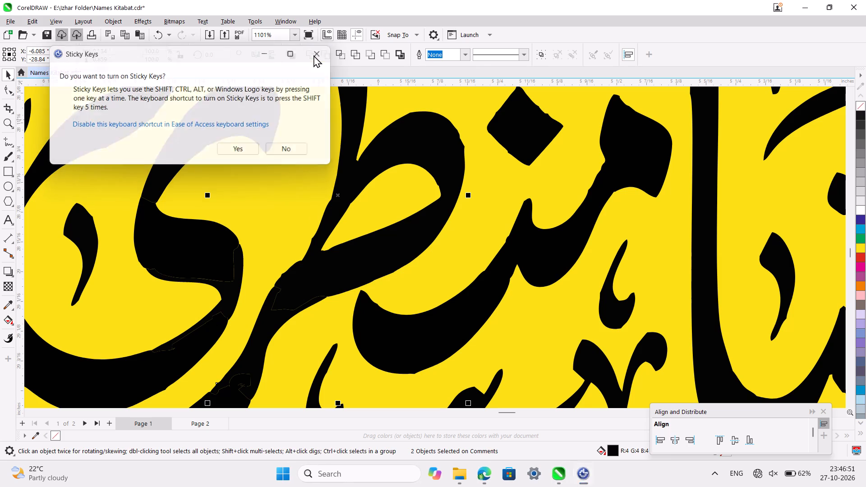
pyautogui.click(313, 55)
pyautogui.scroll(-3, 344, 265)
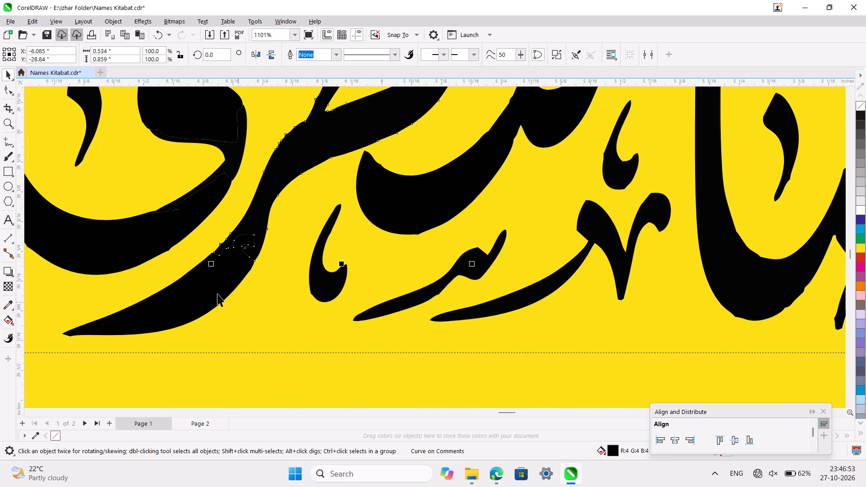
pyautogui.keyDown('shift'); pyautogui.click(217, 292); pyautogui.keyUp('shift')
pyautogui.click(313, 50)
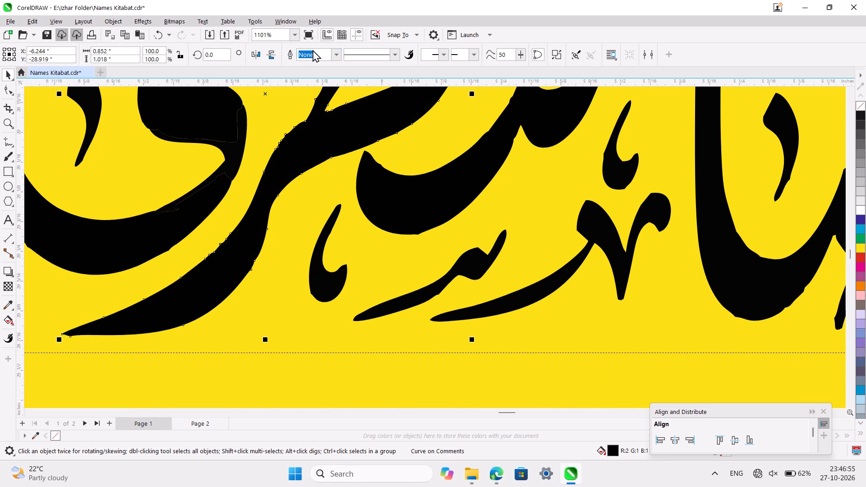
# Weld the four pieces of the final letter ی, from head to lower curve, and join its large sweeping bowl.
pyautogui.scroll(3, 296, 251)
pyautogui.keyDown('ctrl'); pyautogui.scroll(-5, 296, 251); pyautogui.keyUp('ctrl')
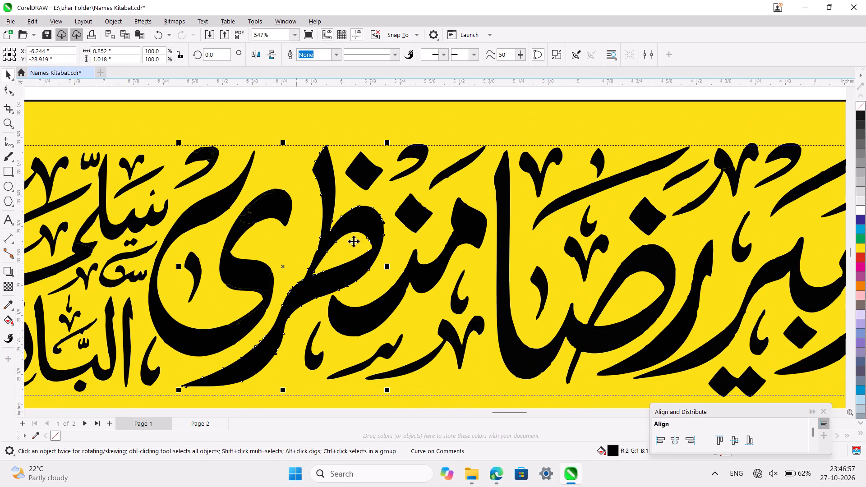
pyautogui.keyDown('ctrl'); pyautogui.scroll(7, 271, 243); pyautogui.keyUp('ctrl')
pyautogui.hscroll(1, 271, 243)
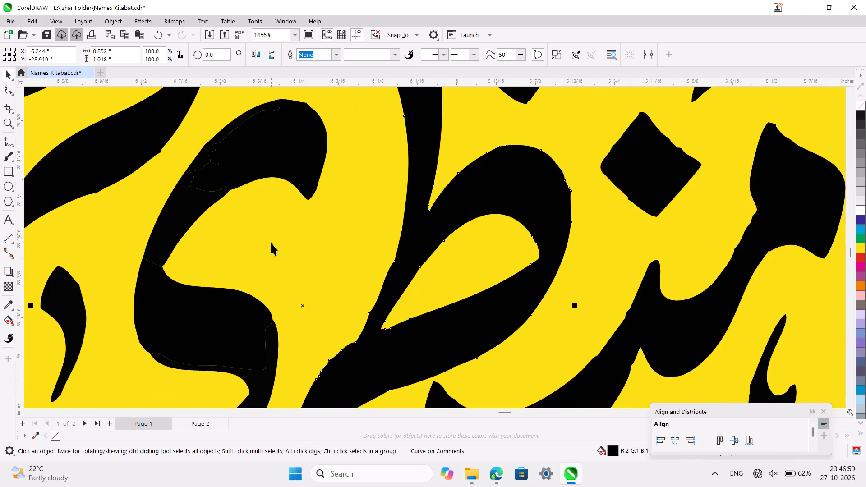
pyautogui.hscroll(1, 271, 243)
pyautogui.click(379, 132)
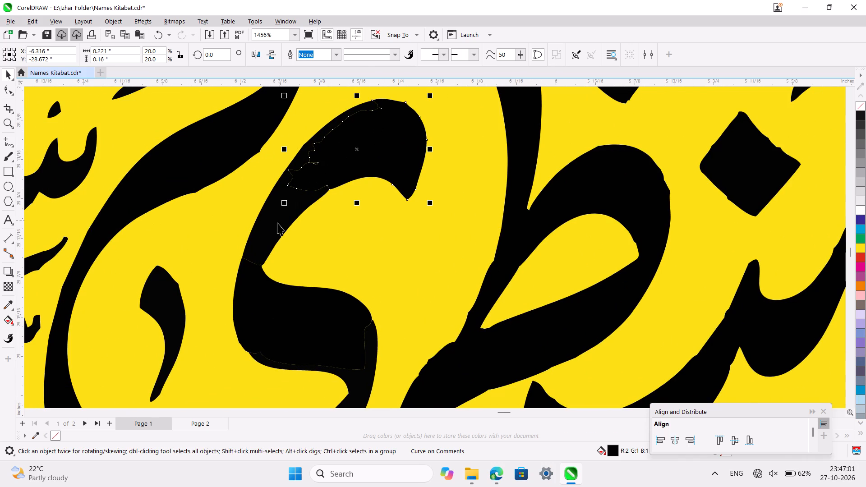
pyautogui.keyDown('shift'); pyautogui.click(277, 223); pyautogui.keyUp('shift')
pyautogui.keyDown('shift'); pyautogui.click(283, 308); pyautogui.keyUp('shift')
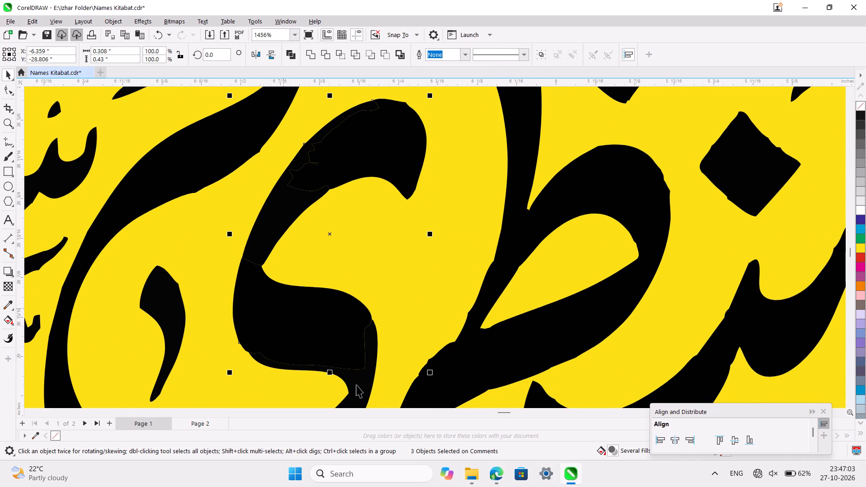
pyautogui.keyDown('shift'); pyautogui.click(356, 385); pyautogui.keyUp('shift')
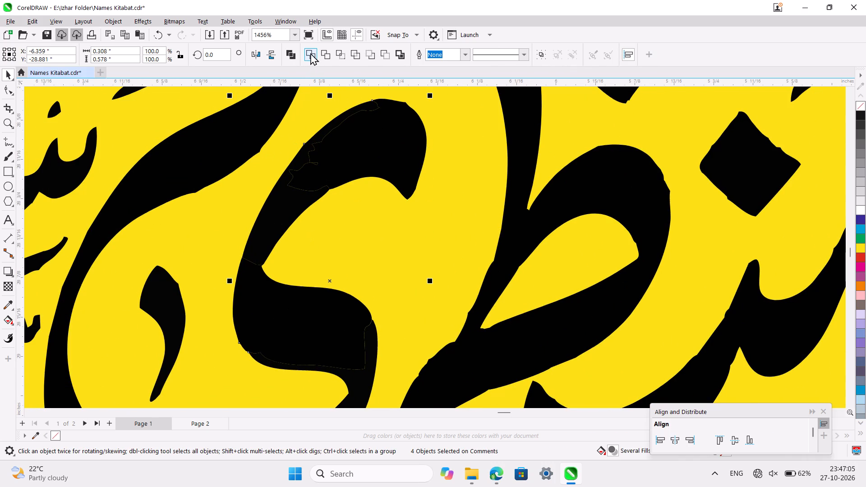
pyautogui.click(310, 53)
pyautogui.scroll(-4, 313, 202)
pyautogui.keyDown('shift'); pyautogui.click(233, 310); pyautogui.keyUp('shift')
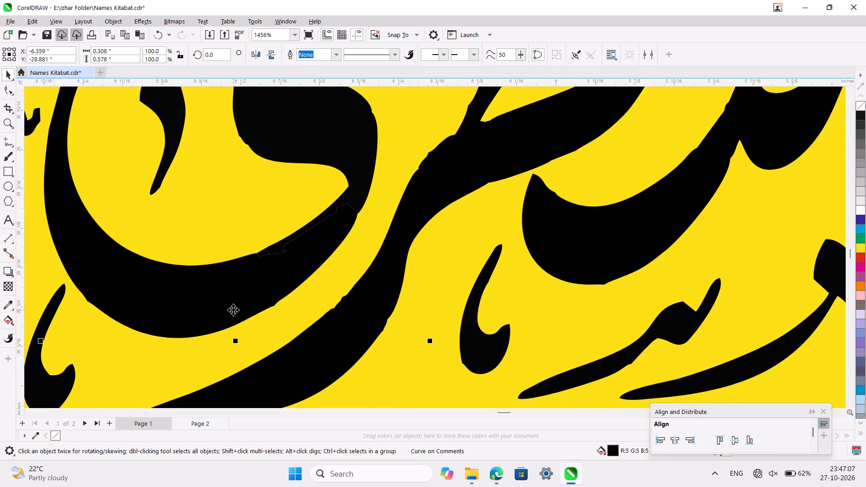
pyautogui.click(309, 55)
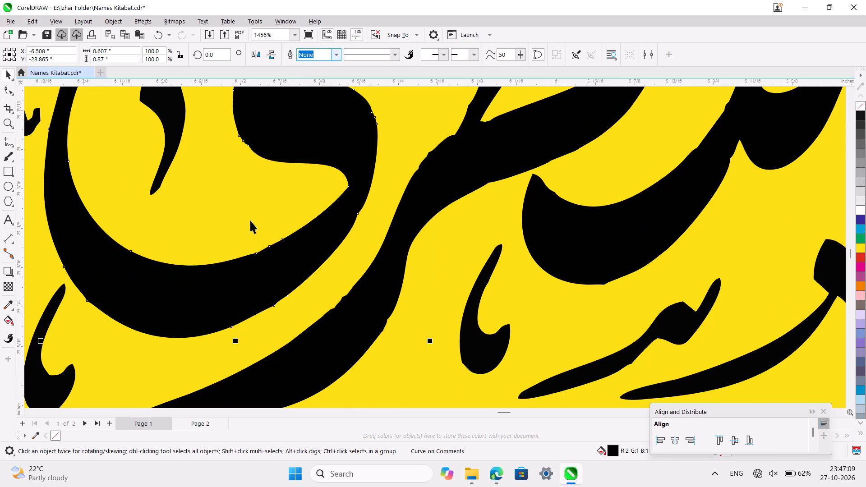
# Delete the small two-line honorific lettering at the left end of the name on the yellow banner.
pyautogui.keyDown('ctrl'); pyautogui.scroll(-3, 250, 221); pyautogui.keyUp('ctrl')
pyautogui.scroll(3, 250, 221)
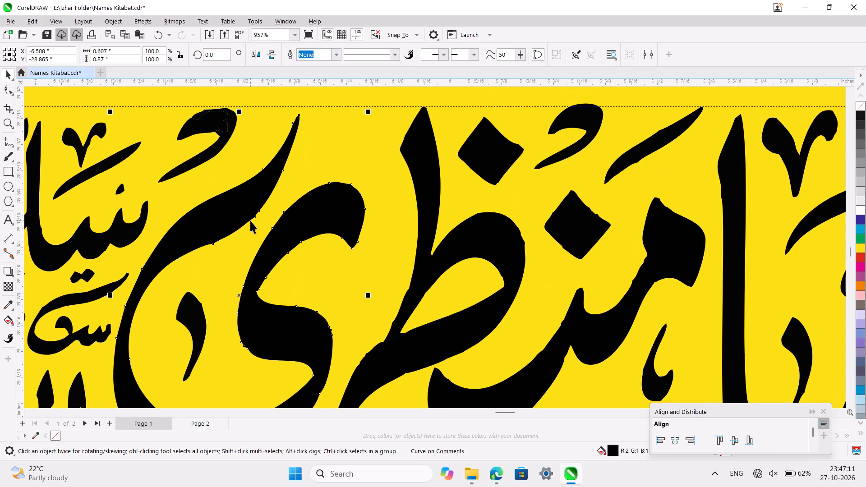
pyautogui.keyDown('ctrl'); pyautogui.scroll(-3, 250, 221); pyautogui.keyUp('ctrl')
pyautogui.scroll(-1, 250, 221)
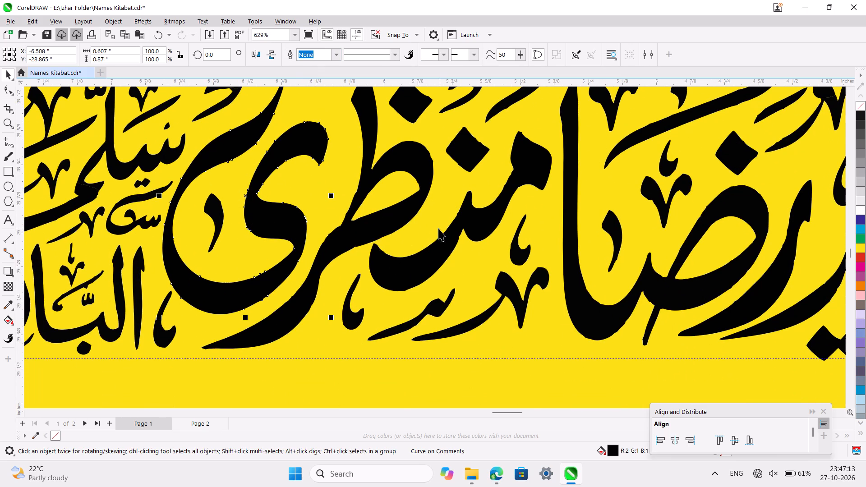
pyautogui.keyDown('ctrl'); pyautogui.scroll(-3, 437, 229); pyautogui.keyUp('ctrl')
pyautogui.hscroll(1, 437, 229)
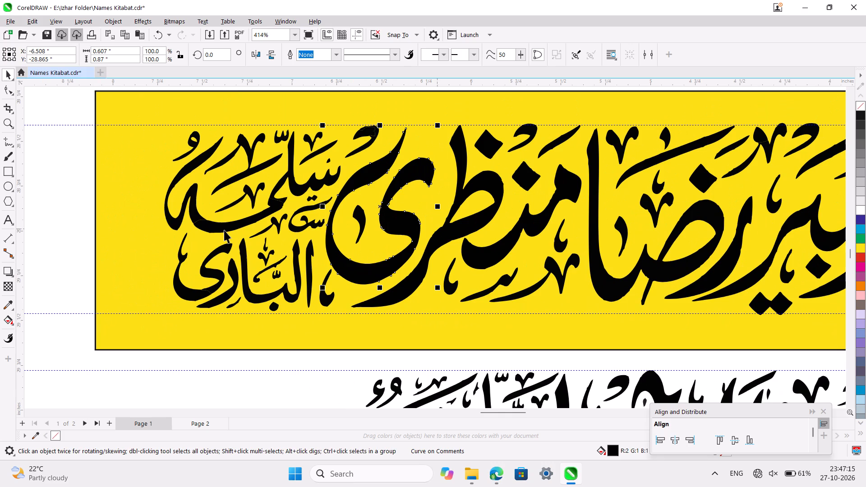
pyautogui.click(61, 207)
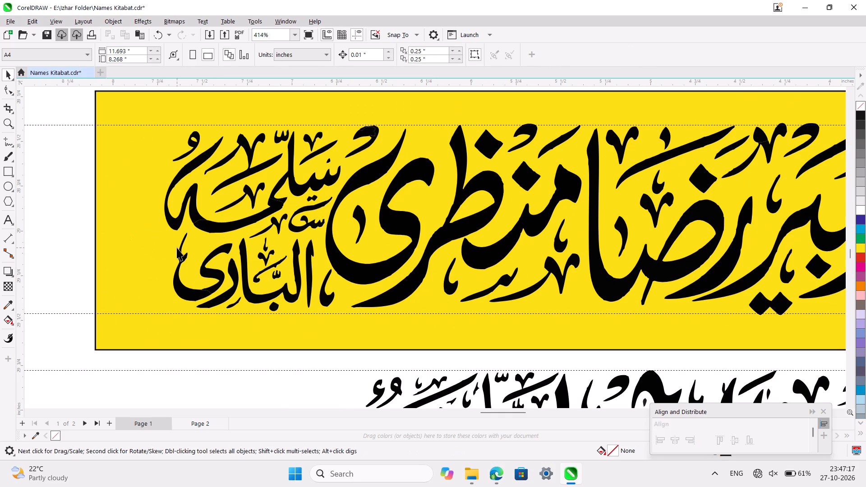
pyautogui.keyDown('ctrl'); pyautogui.scroll(4, 177, 248); pyautogui.keyUp('ctrl')
pyautogui.keyDown('ctrl'); pyautogui.scroll(-5, 177, 248); pyautogui.keyUp('ctrl')
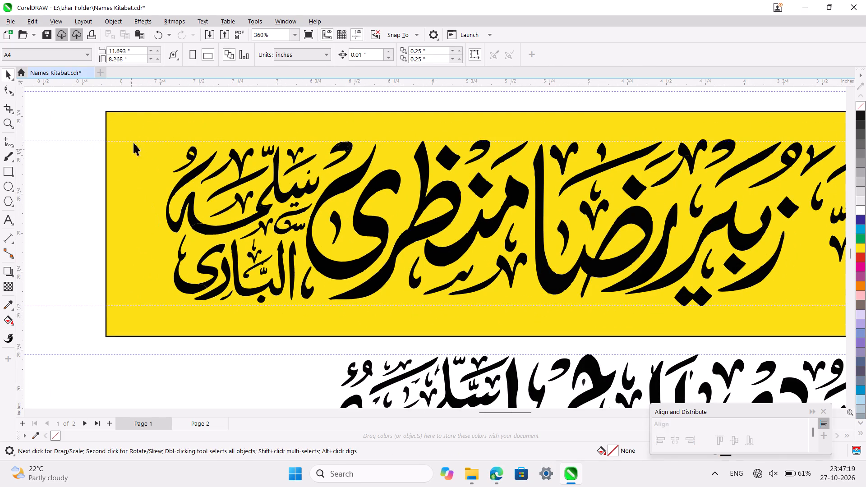
pyautogui.moveTo(144, 106); pyautogui.dragTo(323, 326)
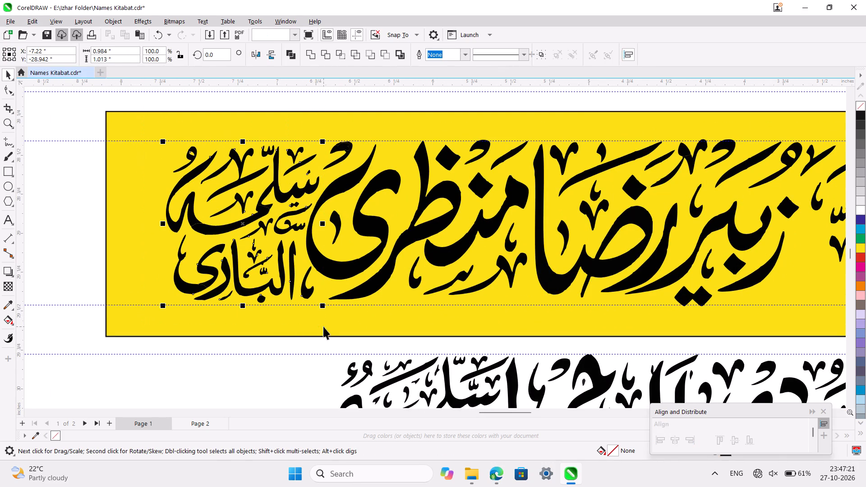
pyautogui.press('Delete')
# Duplicate the word محمد from the lettering line that begins with مرحوم, above the yellow banner.
pyautogui.keyDown('ctrl'); pyautogui.scroll(-7, 323, 326); pyautogui.keyUp('ctrl')
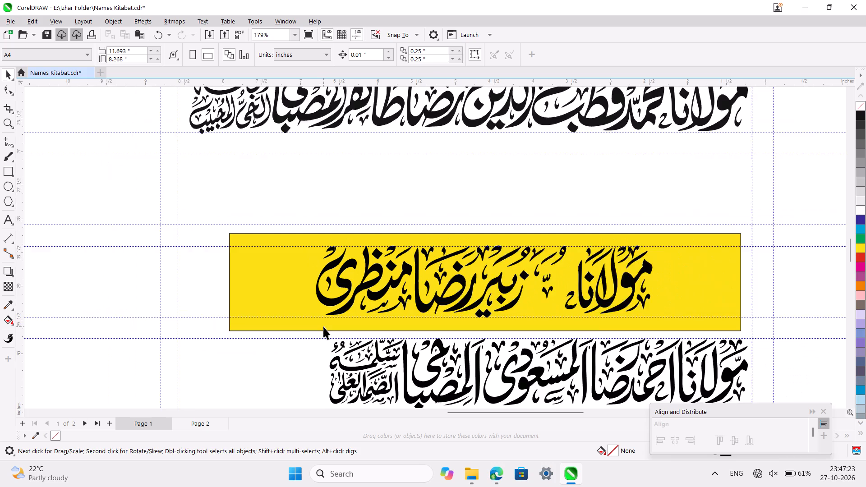
pyautogui.scroll(3, 516, 220)
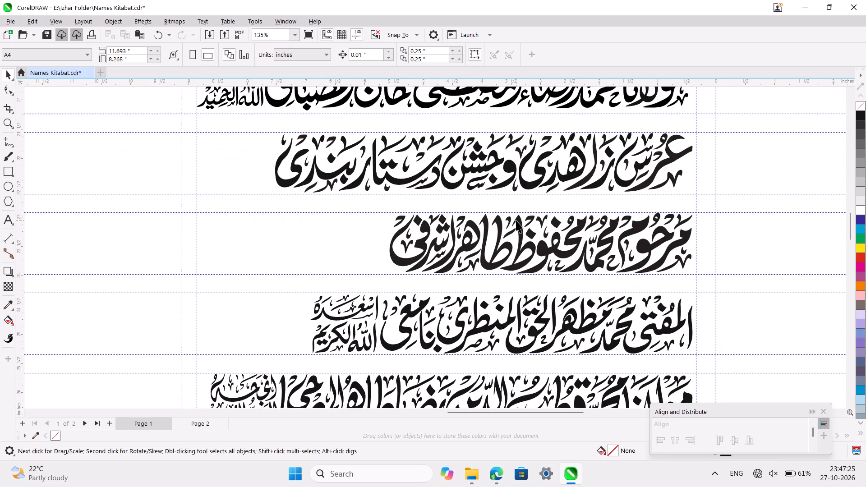
pyautogui.scroll(1, 516, 220)
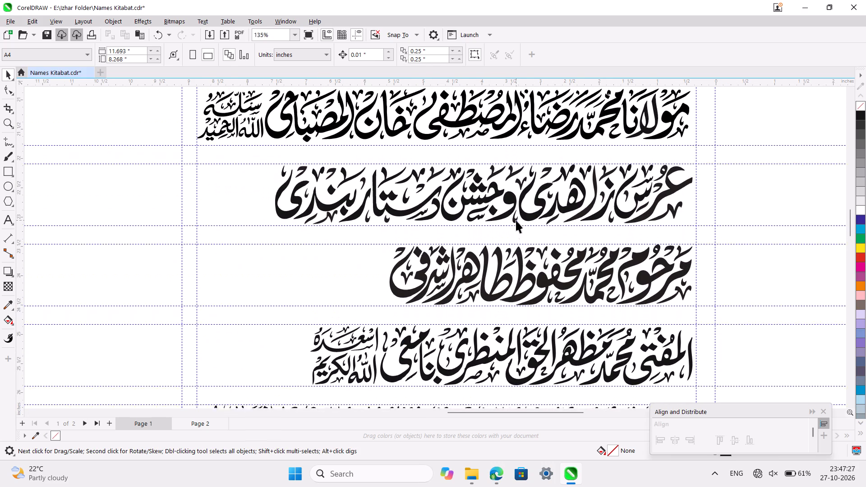
pyautogui.scroll(1, 516, 220)
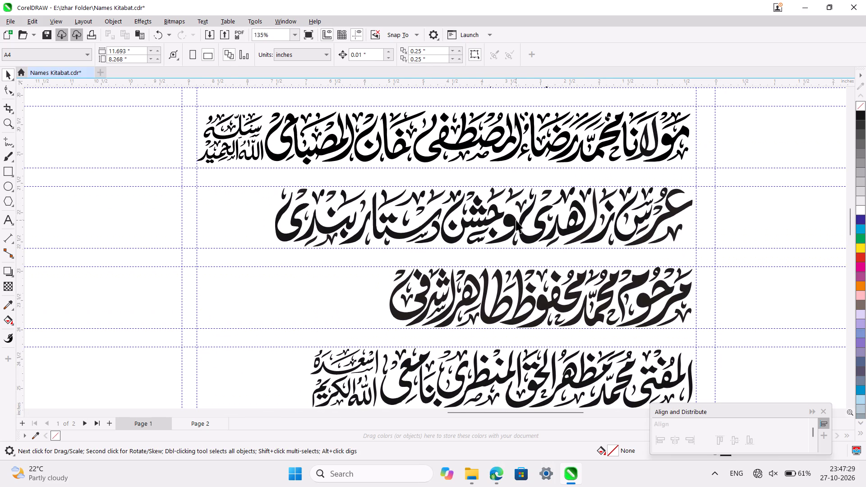
pyautogui.scroll(1, 516, 220)
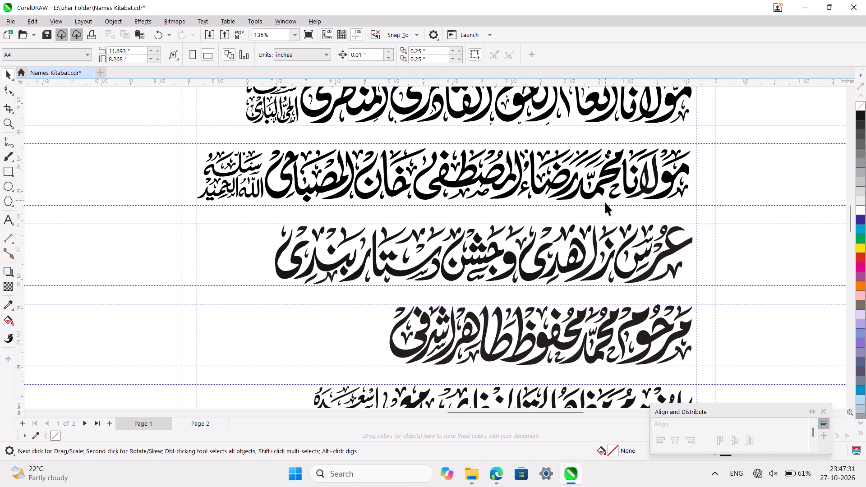
pyautogui.scroll(1, 605, 202)
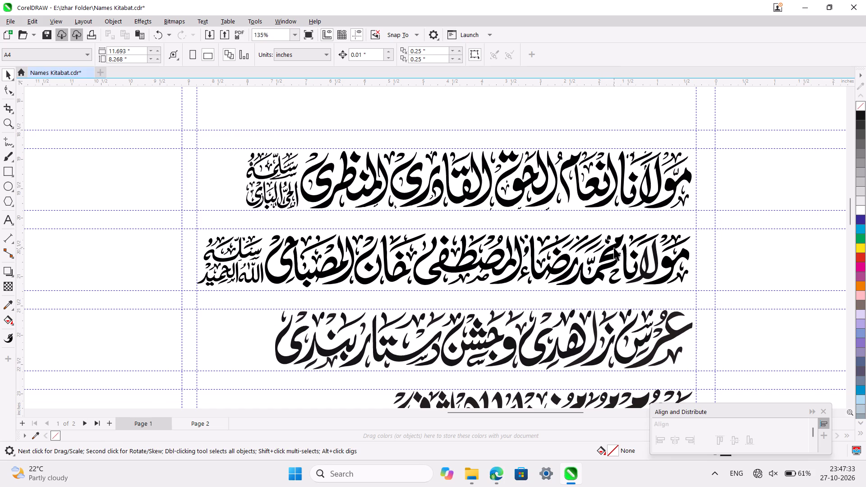
pyautogui.click(614, 248)
pyautogui.scroll(-3, 614, 248)
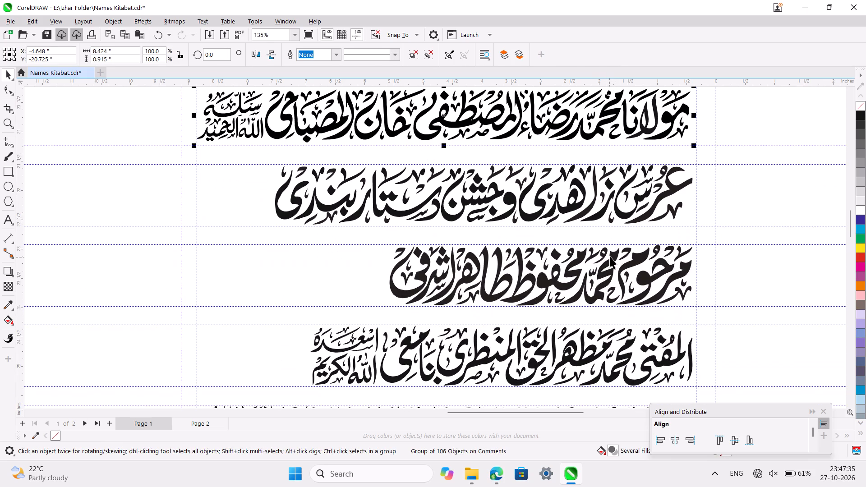
pyautogui.click(610, 256)
pyautogui.scroll(-1, 610, 256)
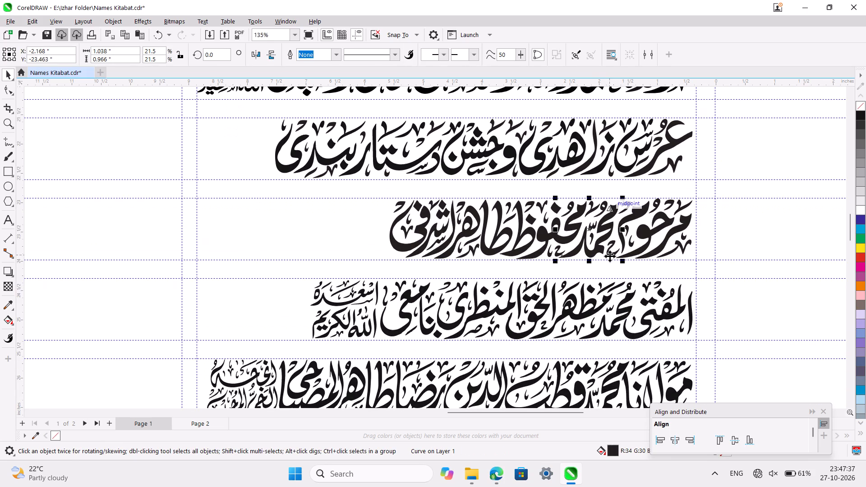
pyautogui.hotkey('ctrl', 'd')
# Move the duplicated محمد into the gap after مولانا on the yellow banner, at about X -3.45", Y -28.91".
pyautogui.keyDown('ctrl'); pyautogui.scroll(-6, 610, 256); pyautogui.keyUp('ctrl')
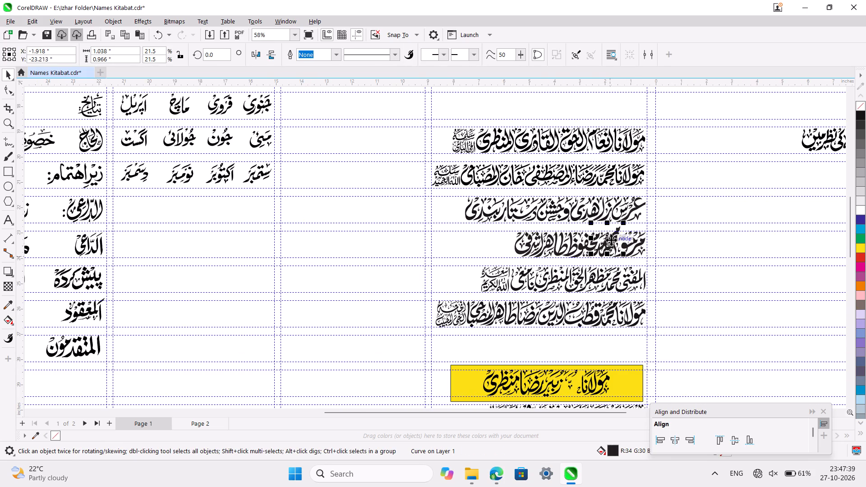
pyautogui.moveTo(608, 239); pyautogui.dragTo(579, 385)
pyautogui.keyDown('ctrl'); pyautogui.scroll(6, 579, 385); pyautogui.keyUp('ctrl')
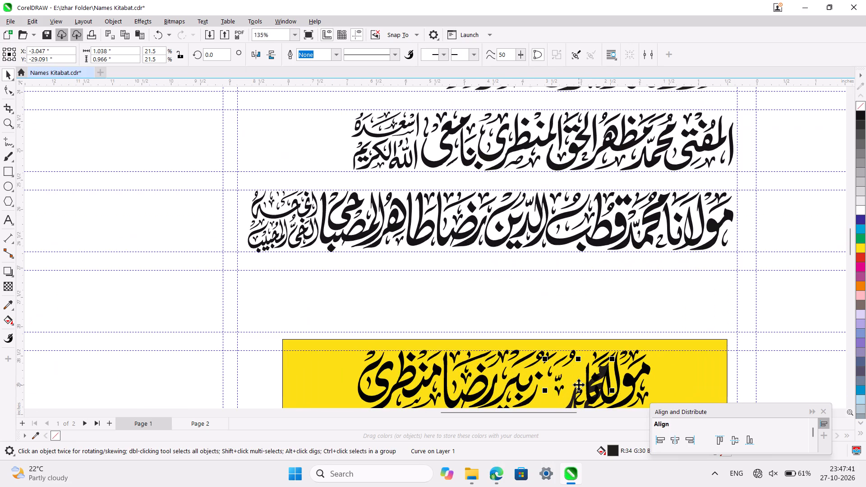
pyautogui.keyDown('ctrl'); pyautogui.scroll(4, 579, 385); pyautogui.keyUp('ctrl')
pyautogui.scroll(-2, 579, 385)
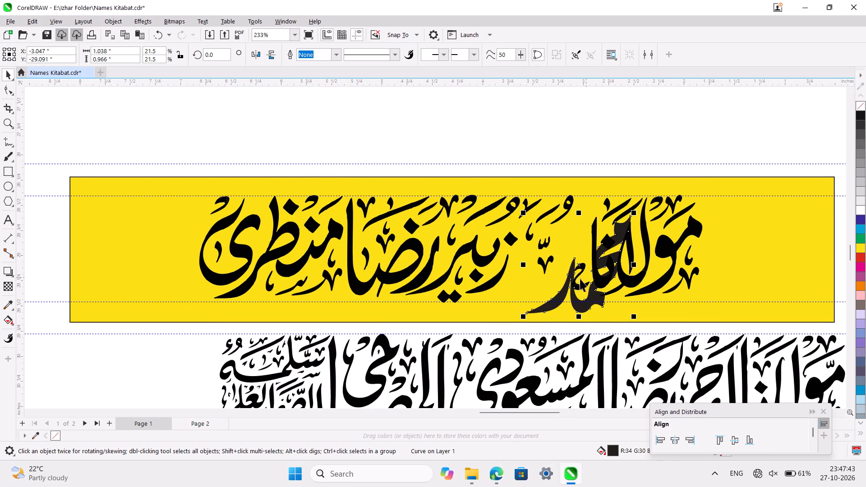
pyautogui.moveTo(578, 264); pyautogui.dragTo(539, 247)
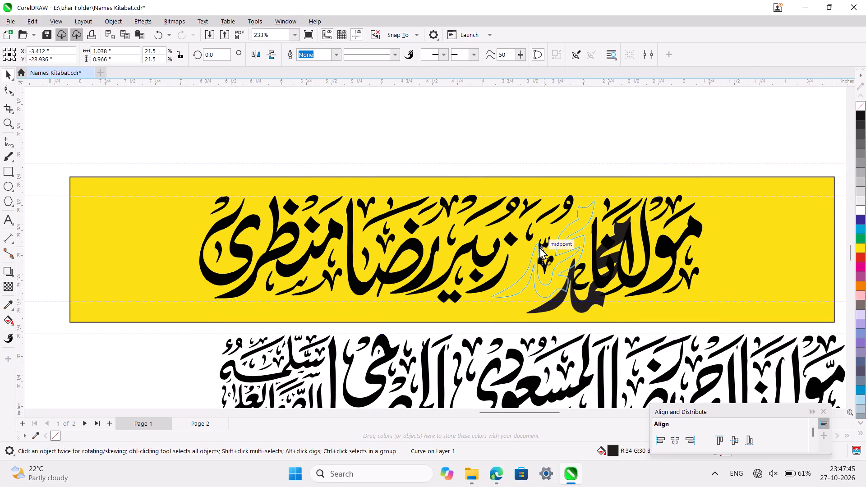
pyautogui.moveTo(539, 247); pyautogui.dragTo(537, 247)
pyautogui.keyDown('ctrl'); pyautogui.scroll(3, 537, 247); pyautogui.keyUp('ctrl')
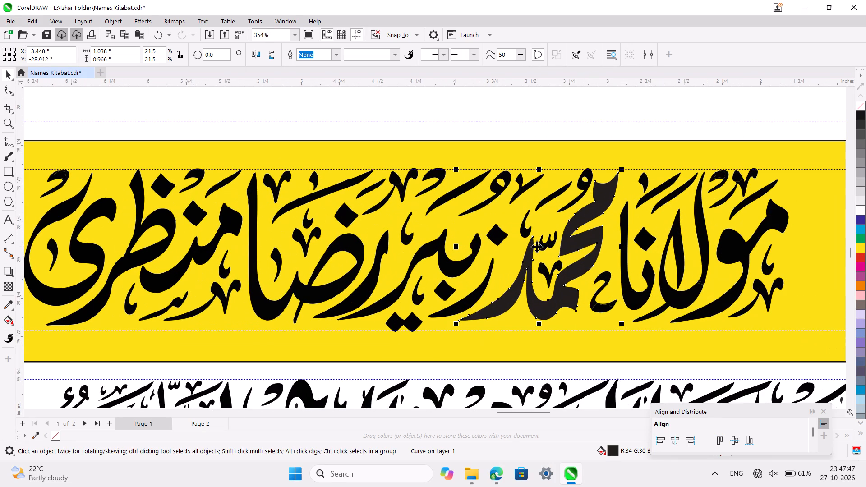
# Nudge محمد to X -3.438", Y -28.932" so it fits its diacritics and the neighbouring letters, and deselect it.
pyautogui.press('Down')
pyautogui.press('Right')
pyautogui.press('Right')
pyautogui.press('Right')
pyautogui.press('Right')
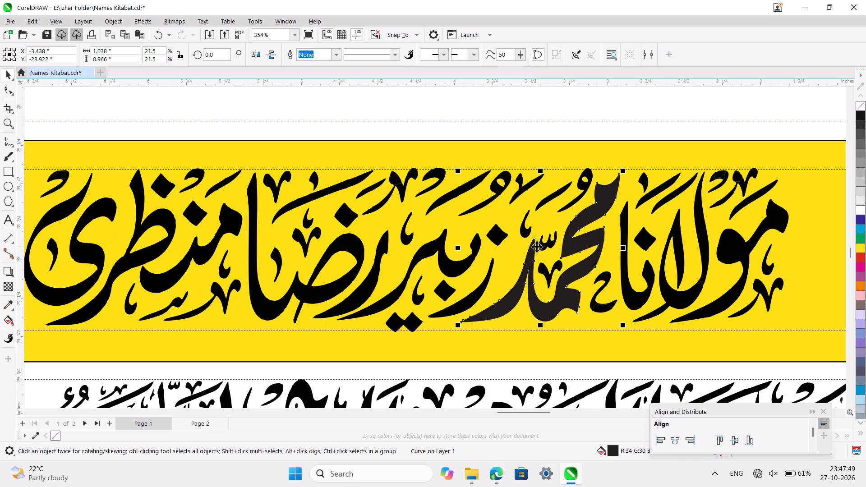
pyautogui.press('Left')
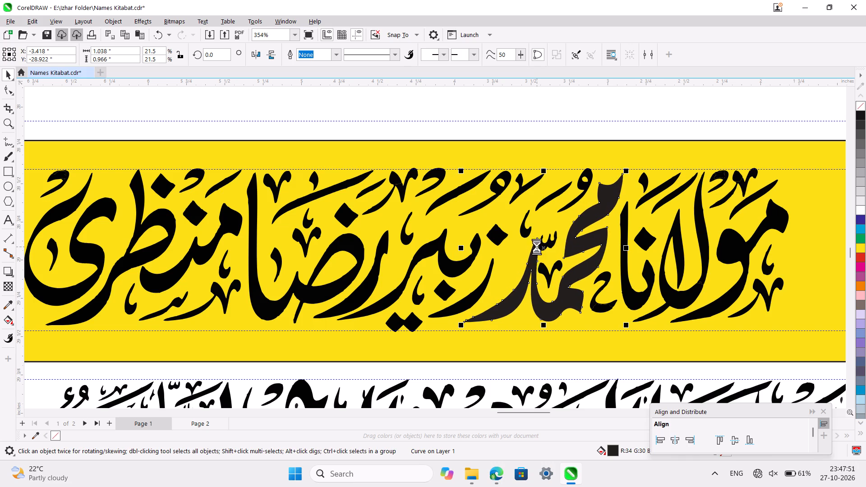
pyautogui.press('Left')
pyautogui.press('Left')
pyautogui.press('Left')
pyautogui.press('Right')
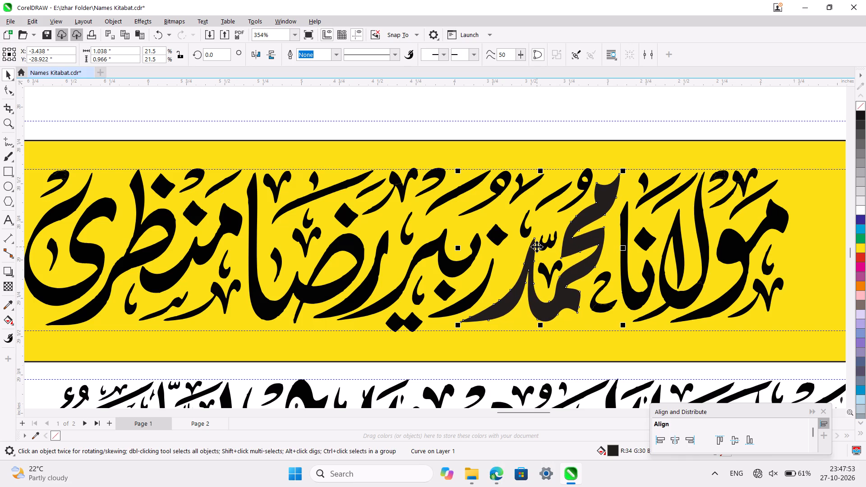
pyautogui.press('Down')
pyautogui.press('Left')
pyautogui.press('Down')
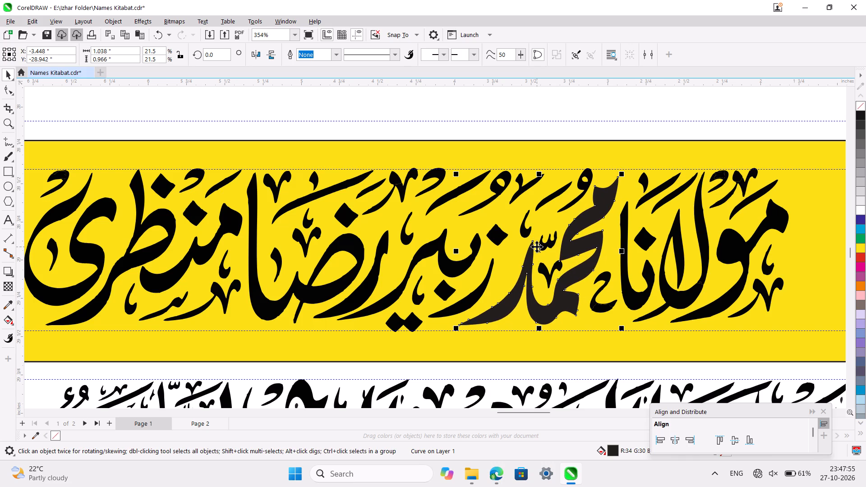
pyautogui.press('Up')
pyautogui.press('Right')
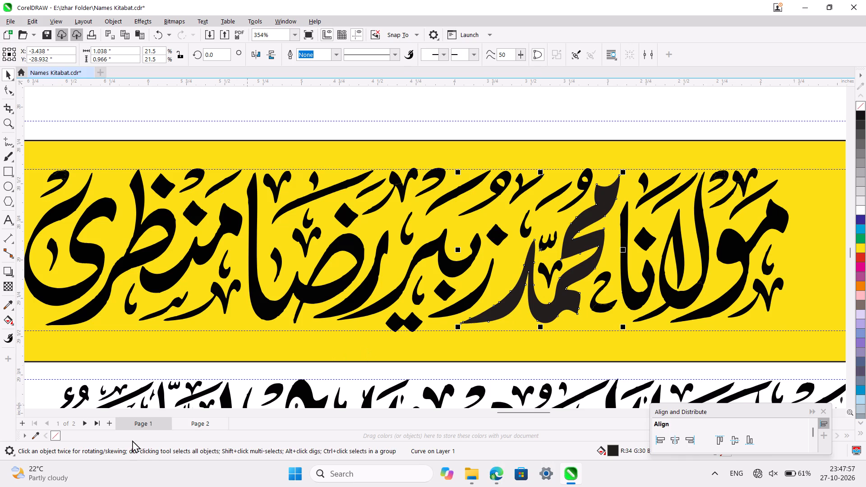
pyautogui.keyDown('ctrl'); pyautogui.scroll(-5, 269, 362); pyautogui.keyUp('ctrl')
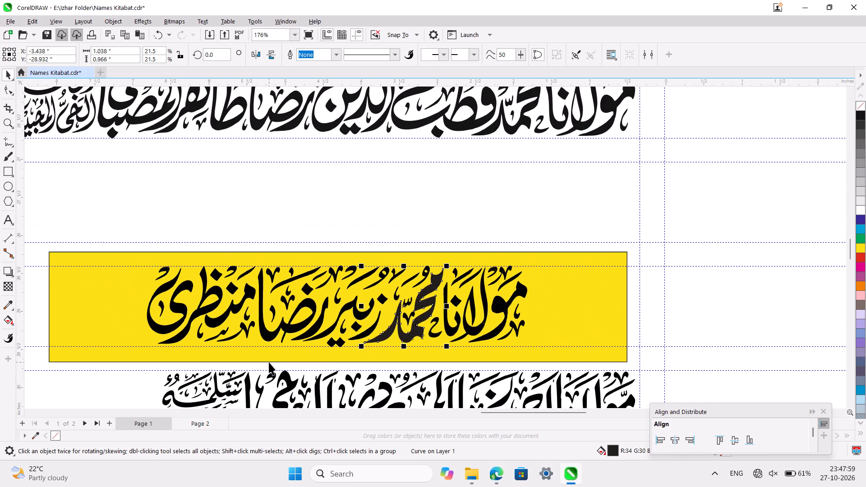
pyautogui.click(413, 198)
pyautogui.hscroll(1, 344, 220)
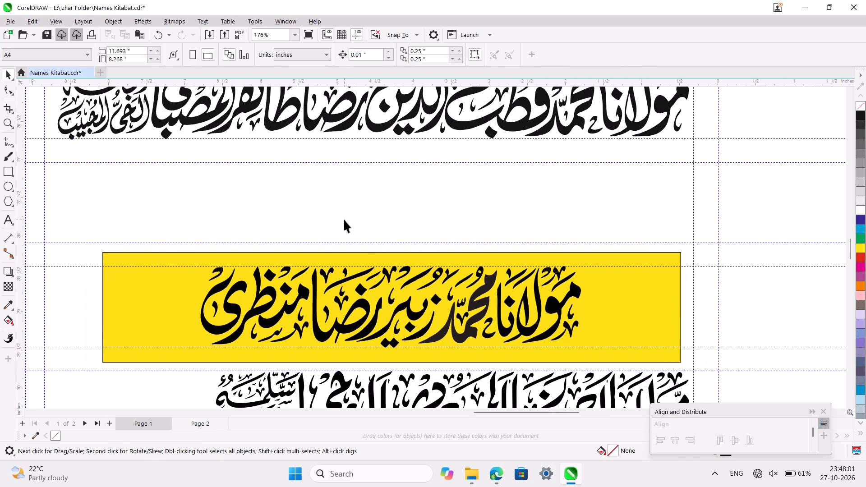
pyautogui.click(490, 287)
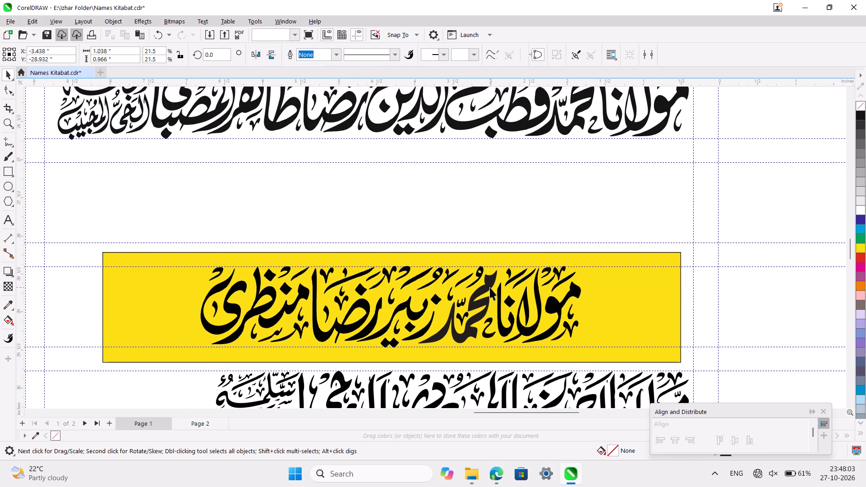
pyautogui.click(207, 244)
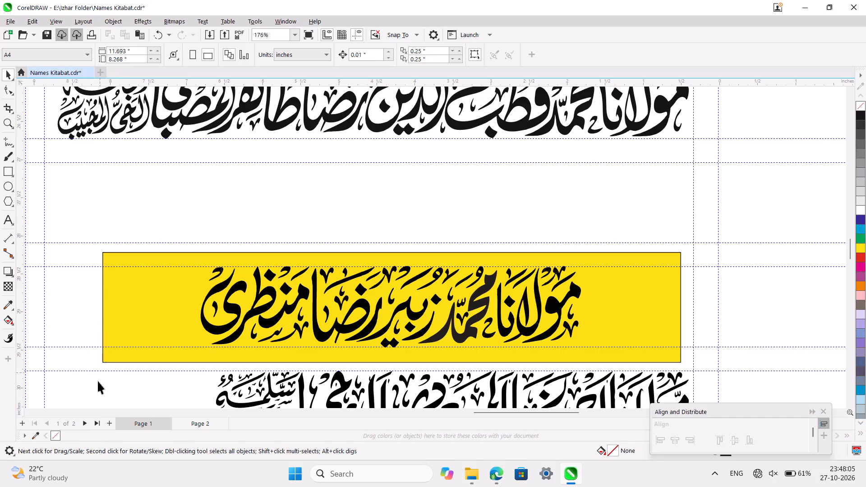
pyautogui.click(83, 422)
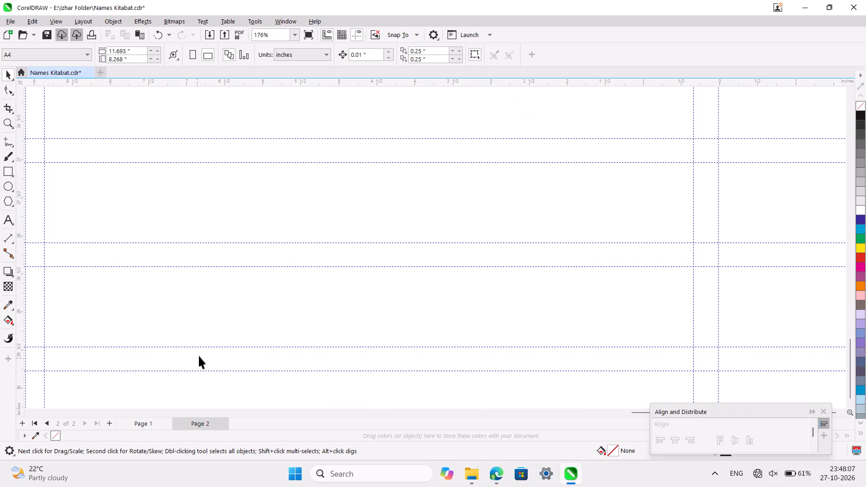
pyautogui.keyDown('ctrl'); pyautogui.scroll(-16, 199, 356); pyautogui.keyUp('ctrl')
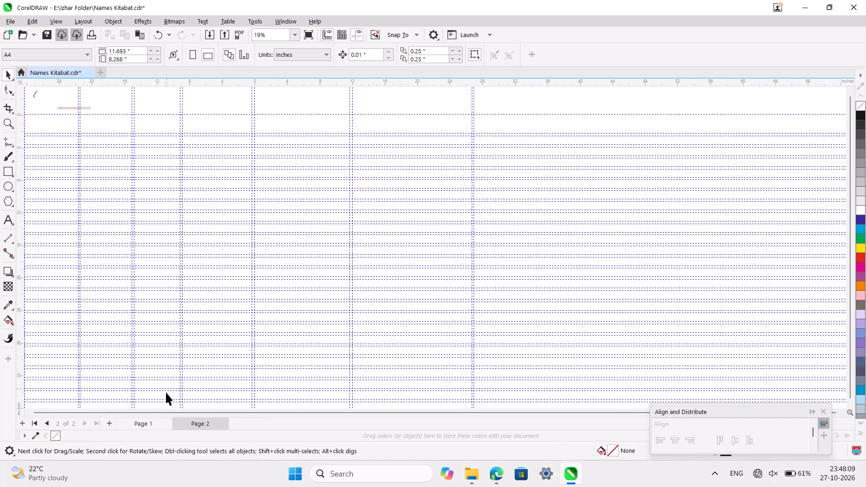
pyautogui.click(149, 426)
# Sample black from the colour palette into the document palette.
pyautogui.keyDown('ctrl'); pyautogui.scroll(1, 352, 287); pyautogui.keyUp('ctrl')
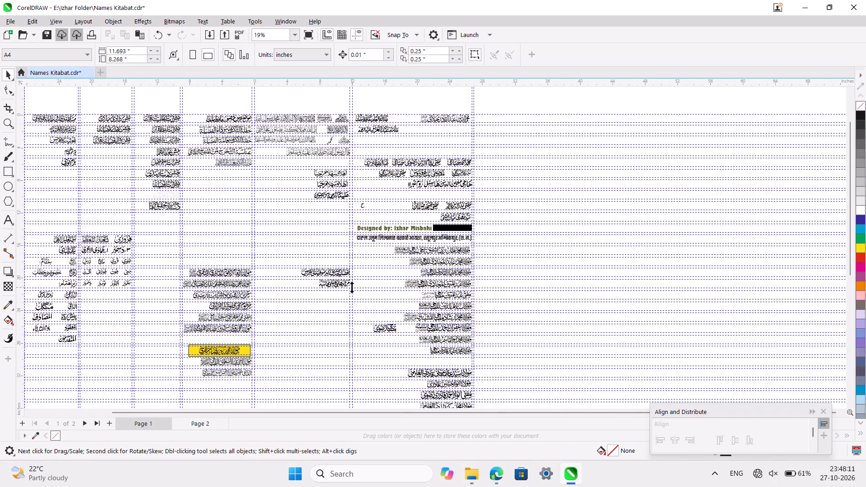
pyautogui.keyDown('ctrl'); pyautogui.scroll(1, 352, 287); pyautogui.keyUp('ctrl')
pyautogui.hscroll(3, 352, 287)
pyautogui.keyDown('ctrl'); pyautogui.scroll(2, 158, 386); pyautogui.keyUp('ctrl')
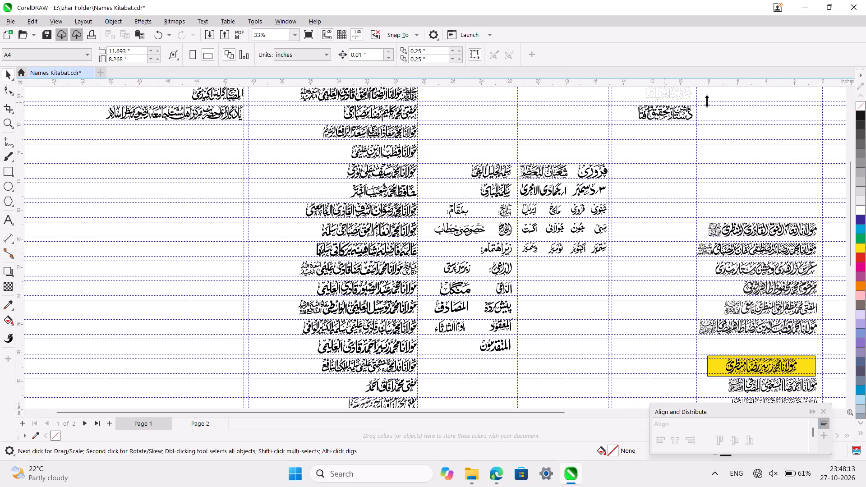
pyautogui.click(38, 436)
pyautogui.click(861, 117)
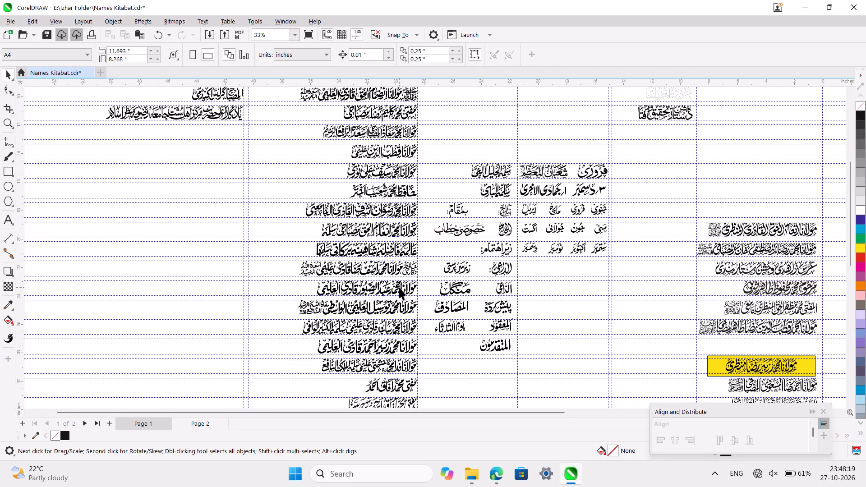
# Fill all the name lettering on the yellow banner with black from the document palette and deselect it.
pyautogui.keyDown('ctrl'); pyautogui.scroll(-2, 399, 287); pyautogui.keyUp('ctrl')
pyautogui.keyDown('ctrl'); pyautogui.scroll(4, 585, 303); pyautogui.keyUp('ctrl')
pyautogui.hscroll(-3, 585, 303)
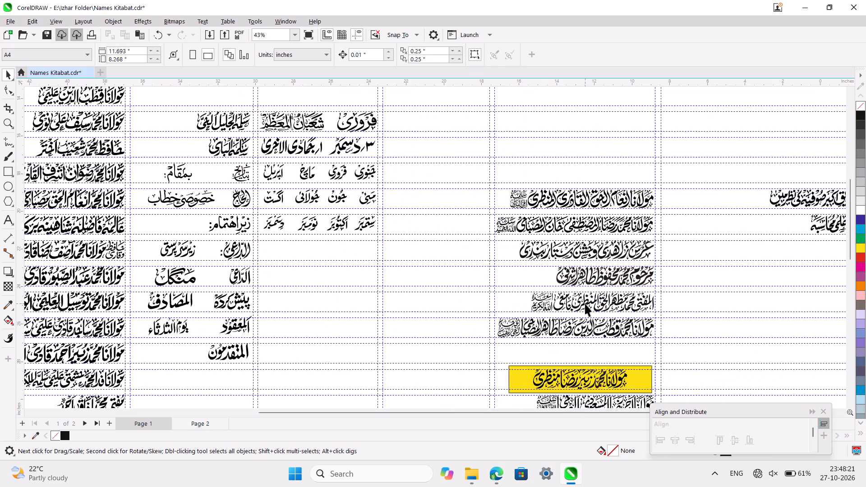
pyautogui.hscroll(-1, 585, 303)
pyautogui.keyDown('ctrl'); pyautogui.scroll(4, 585, 303); pyautogui.keyUp('ctrl')
pyautogui.scroll(-2, 585, 303)
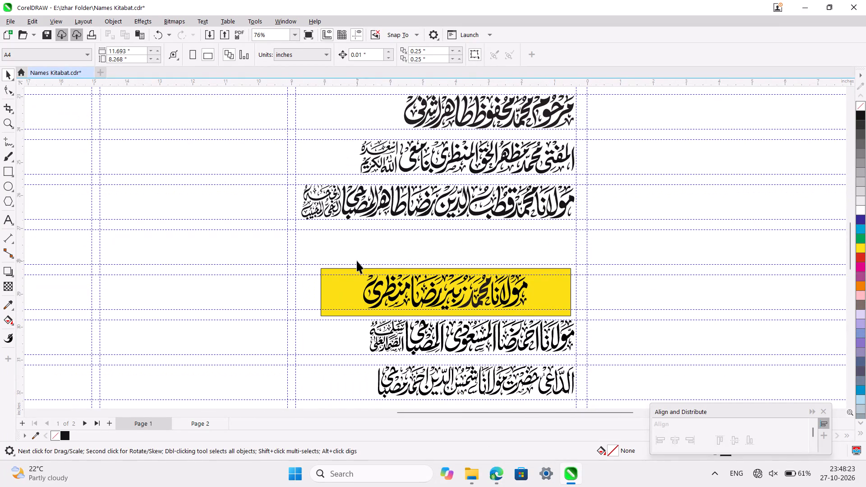
pyautogui.moveTo(346, 260); pyautogui.dragTo(555, 322)
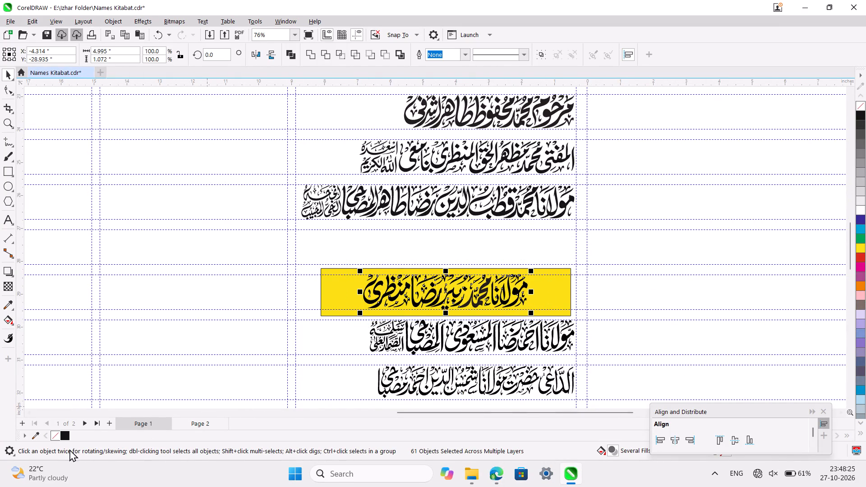
pyautogui.click(65, 438)
pyautogui.keyDown('ctrl'); pyautogui.scroll(3, 443, 325); pyautogui.keyUp('ctrl')
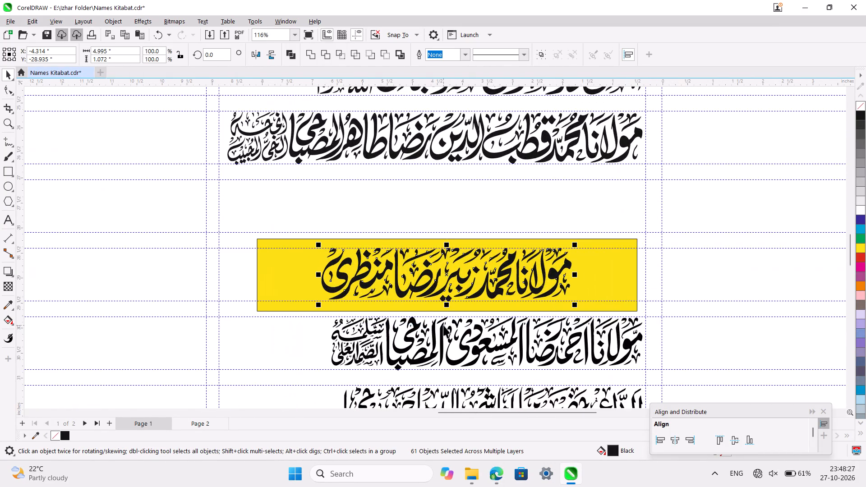
pyautogui.keyDown('ctrl'); pyautogui.scroll(2, 443, 325); pyautogui.keyUp('ctrl')
pyautogui.click(571, 154)
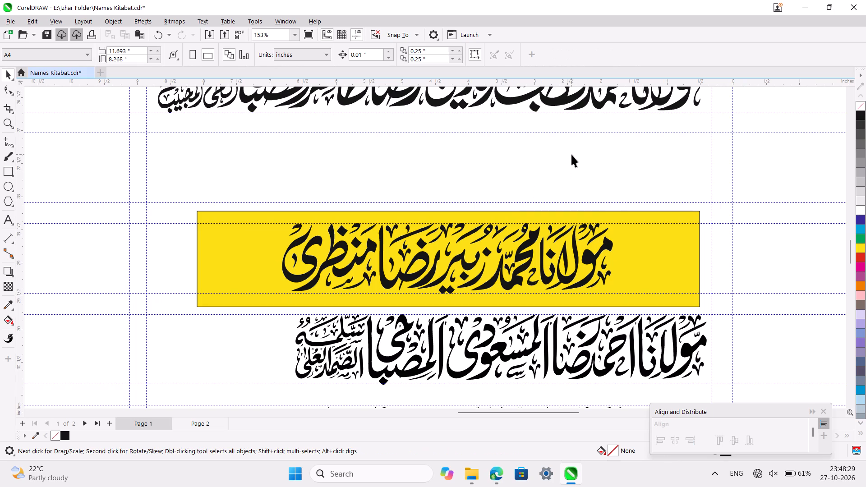
# Select all objects on Page 1 and apply the black fill to them.
pyautogui.hotkey('ctrl', 'a')
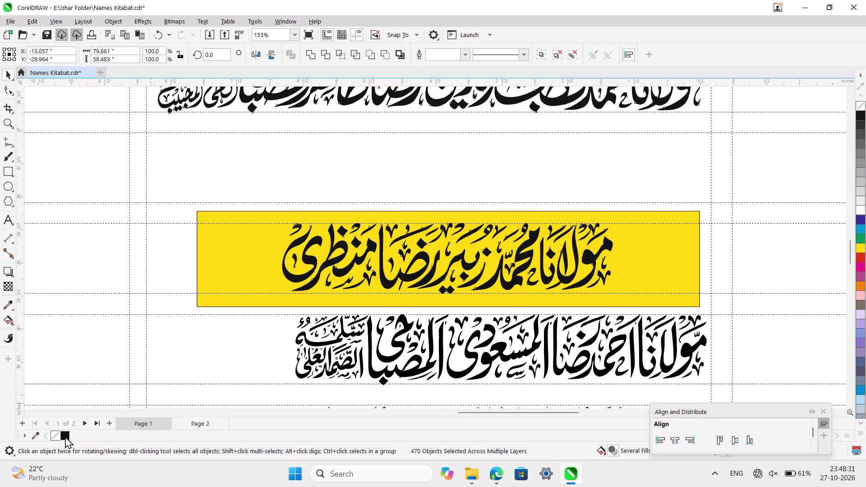
pyautogui.click(65, 436)
# Group all the black name lettering on the yellow banner into one object.
pyautogui.click(364, 170)
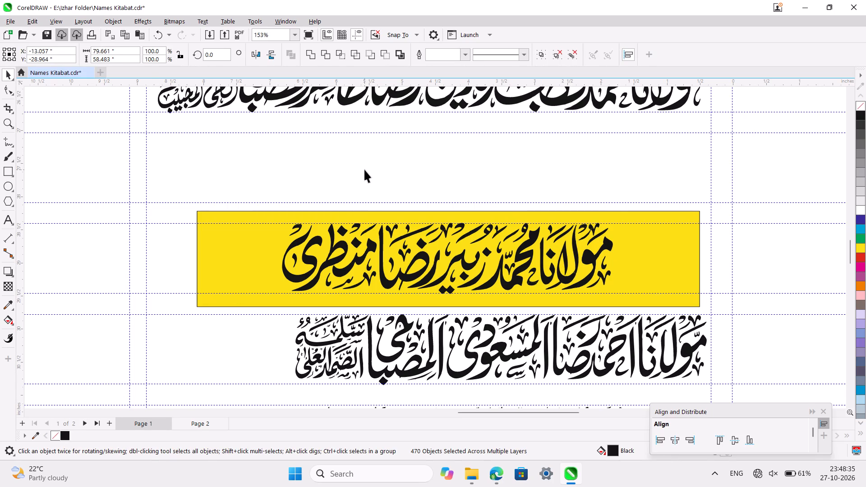
pyautogui.keyDown('ctrl'); pyautogui.scroll(-5, 407, 170); pyautogui.keyUp('ctrl')
pyautogui.scroll(6, 407, 170)
pyautogui.scroll(-3, 407, 170)
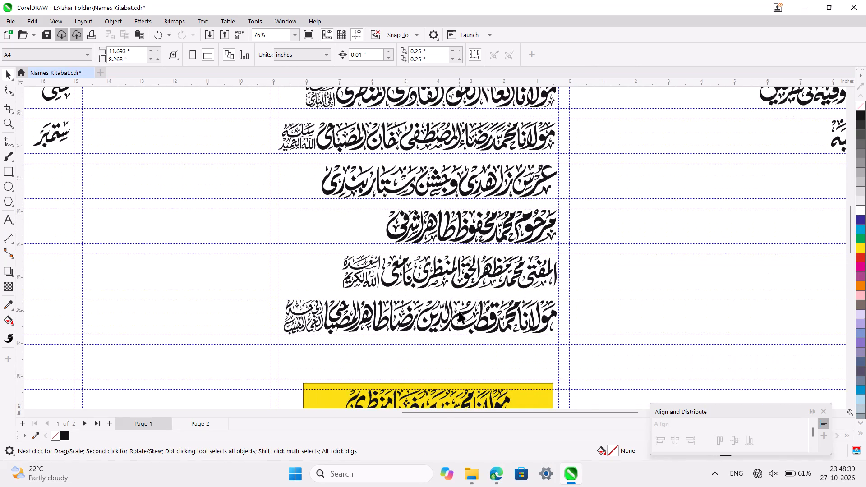
pyautogui.keyDown('ctrl'); pyautogui.scroll(3, 459, 311); pyautogui.keyUp('ctrl')
pyautogui.scroll(-3, 459, 311)
pyautogui.keyDown('ctrl'); pyautogui.scroll(3, 422, 378); pyautogui.keyUp('ctrl')
pyautogui.hscroll(1, 422, 378)
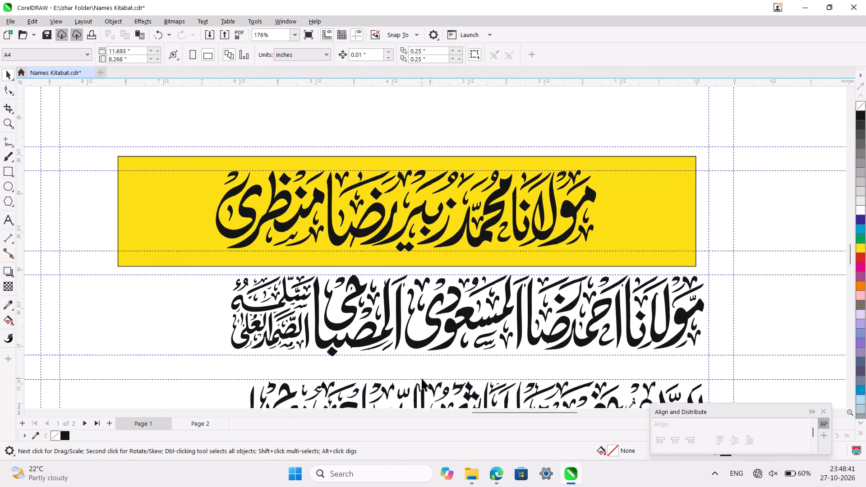
pyautogui.hscroll(1, 422, 378)
pyautogui.moveTo(185, 162); pyautogui.dragTo(514, 282)
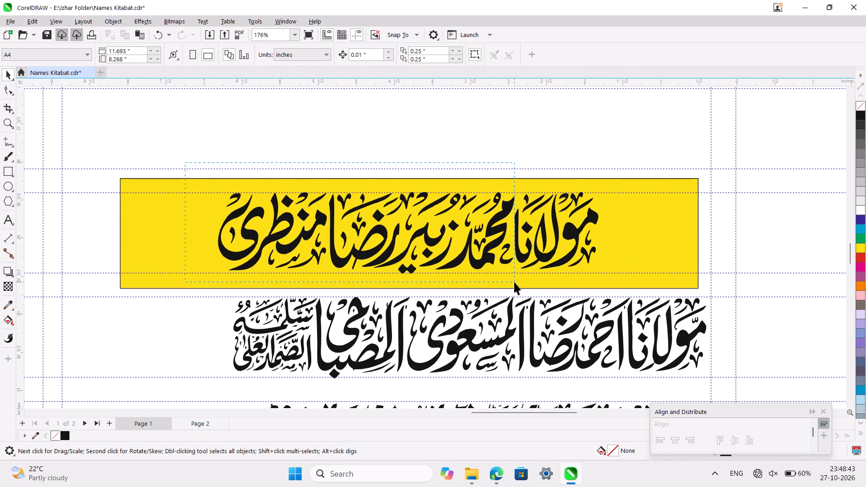
pyautogui.moveTo(514, 282); pyautogui.dragTo(626, 285)
pyautogui.hotkey('ctrl', 'g')
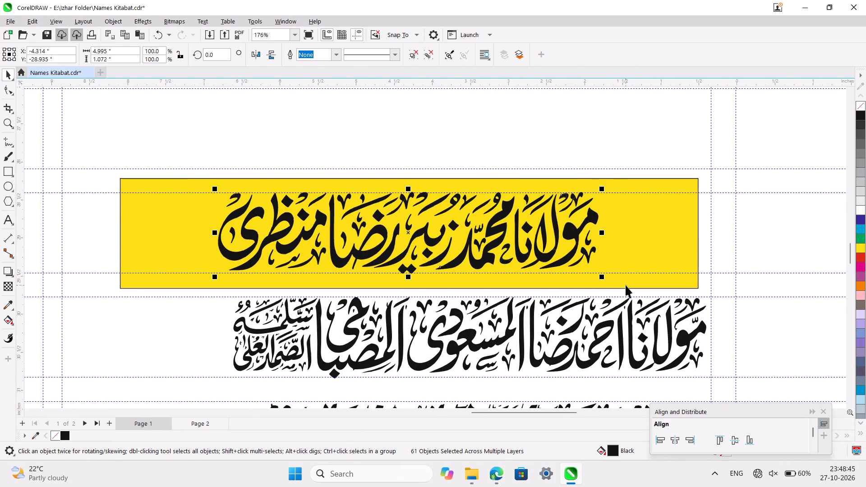
# Move the grouped name off the yellow banner into the empty guideline row above it, at X -3.078", Y -27.579".
pyautogui.keyDown('ctrl'); pyautogui.scroll(-5, 626, 285); pyautogui.keyUp('ctrl')
pyautogui.moveTo(514, 257); pyautogui.dragTo(560, 204)
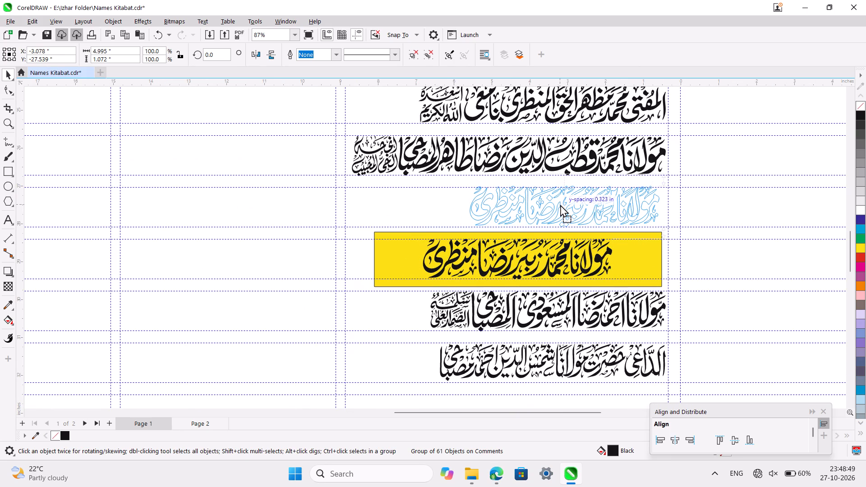
pyautogui.moveTo(560, 204); pyautogui.dragTo(560, 204)
pyautogui.keyDown('ctrl'); pyautogui.scroll(3, 560, 204); pyautogui.keyUp('ctrl')
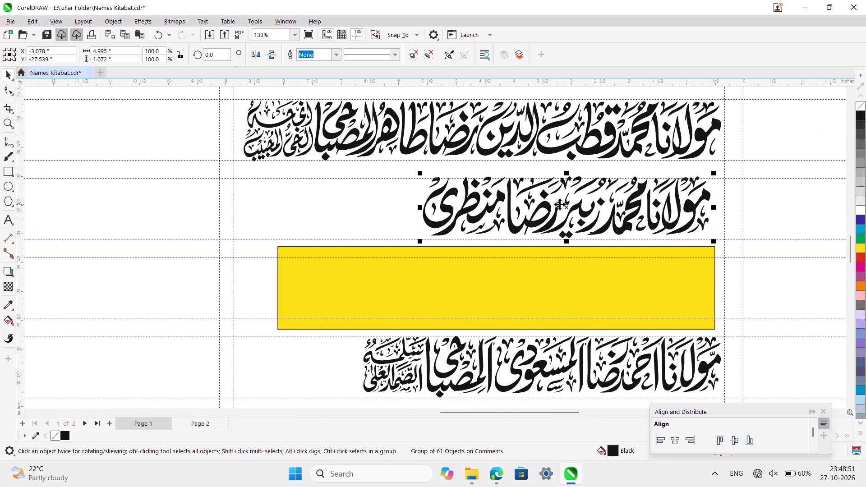
pyautogui.press('Down')
pyautogui.press('Down')
pyautogui.press('Down')
pyautogui.press('Down')
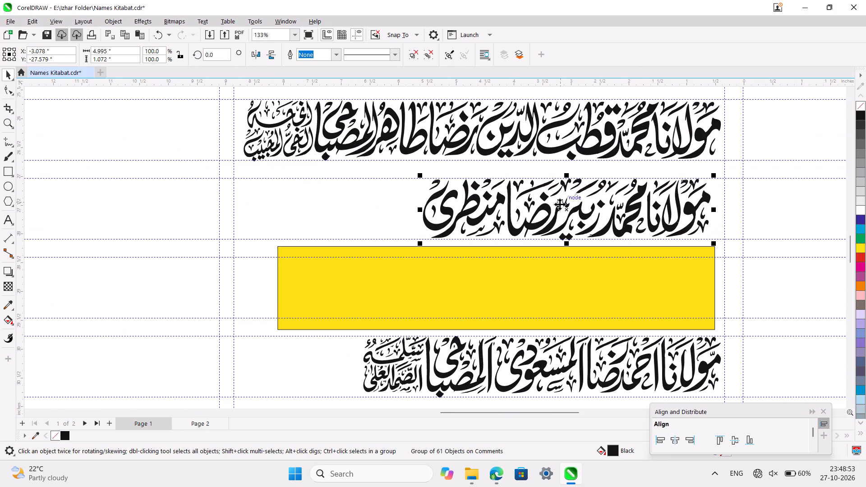
# Align the moved name's right edge with the name in the row above, and deselect both.
pyautogui.keyDown('shift'); pyautogui.click(705, 135); pyautogui.keyUp('shift')
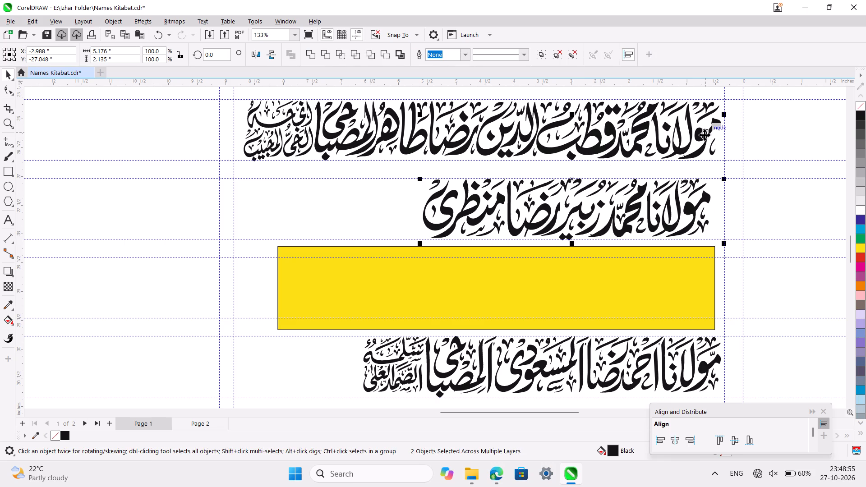
pyautogui.press('r')
pyautogui.click(795, 152)
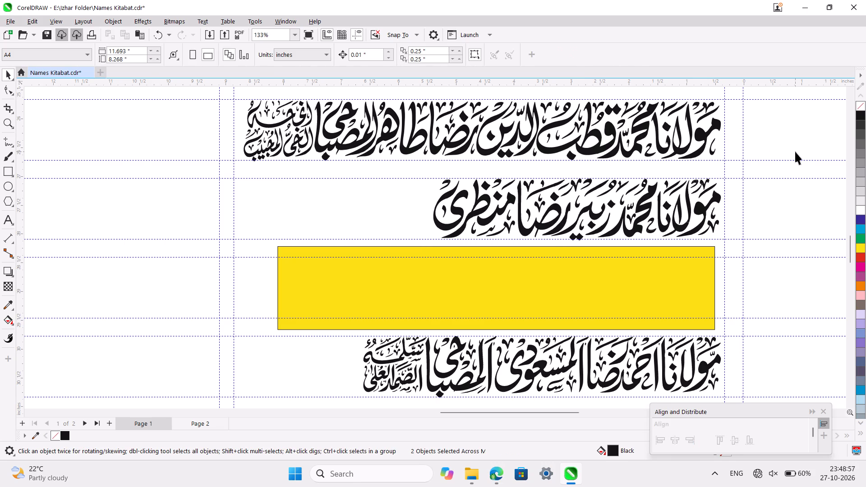
# Import the image Elegant Arabic Calligraphy on White and place it on the yellow banner at about 4.06" by 1.36".
pyautogui.hotkey('ctrl', 'i')
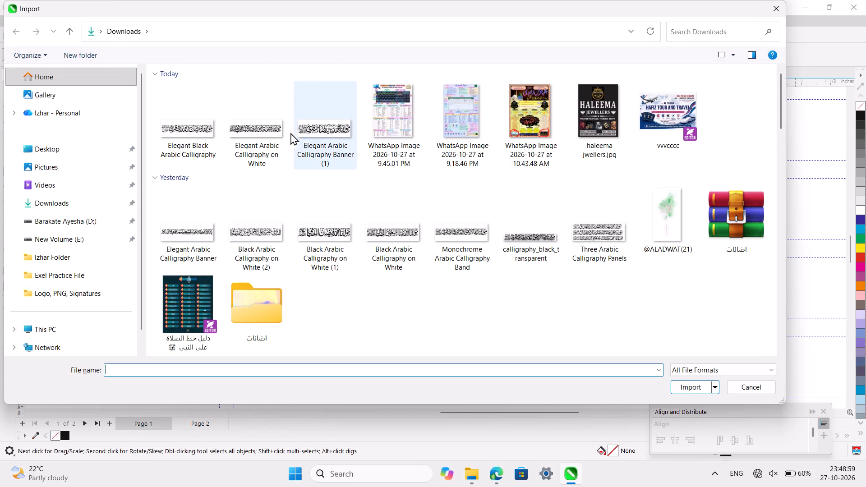
pyautogui.doubleClick(262, 131)
pyautogui.scroll(-1, 333, 216)
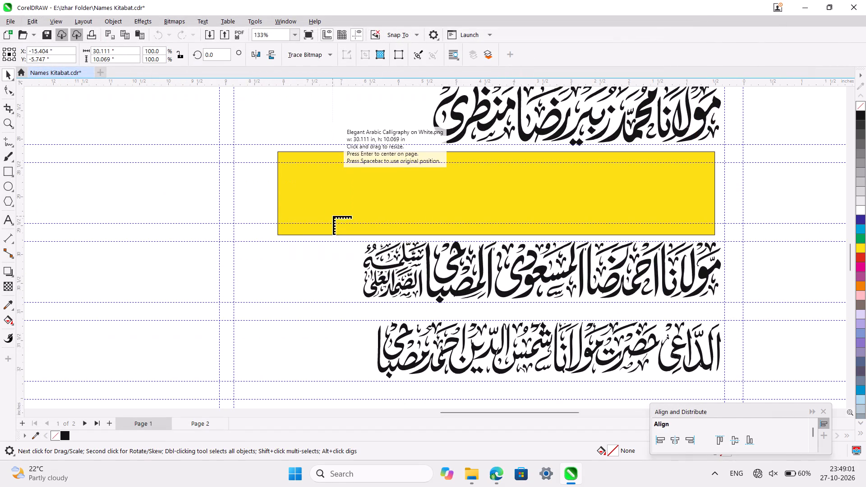
pyautogui.moveTo(295, 152); pyautogui.dragTo(711, 211)
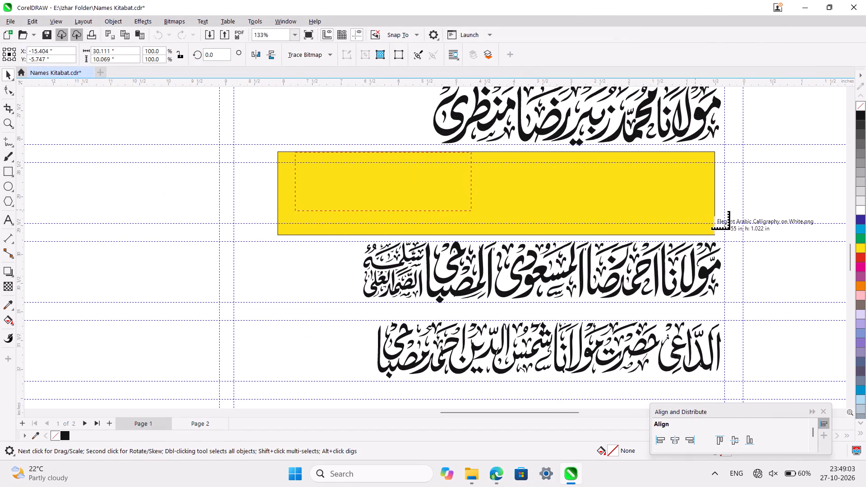
pyautogui.moveTo(711, 211); pyautogui.dragTo(743, 230)
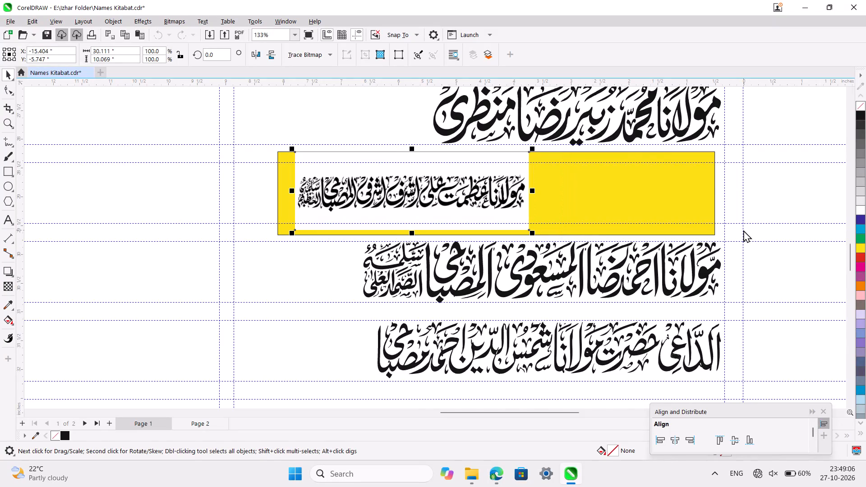
# Set up a High Quality Image outline trace of the bitmap, removing the sampled white background as a specified colour from the entire image.
pyautogui.click(320, 55)
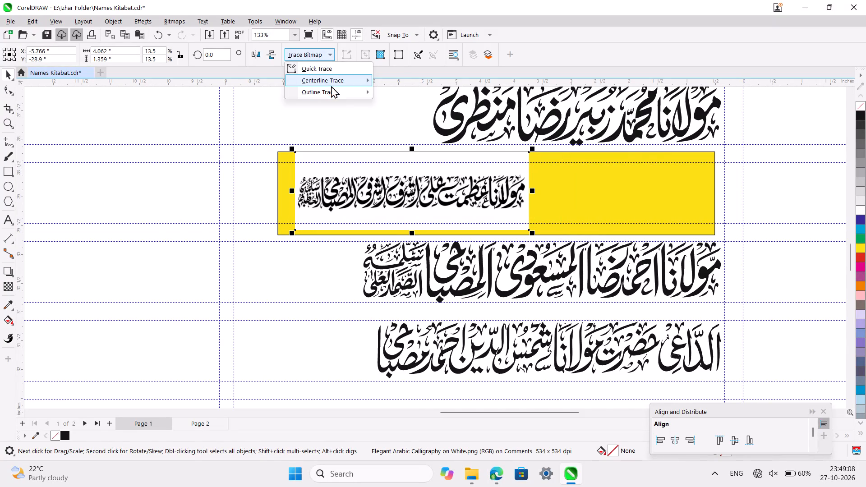
pyautogui.click(337, 92)
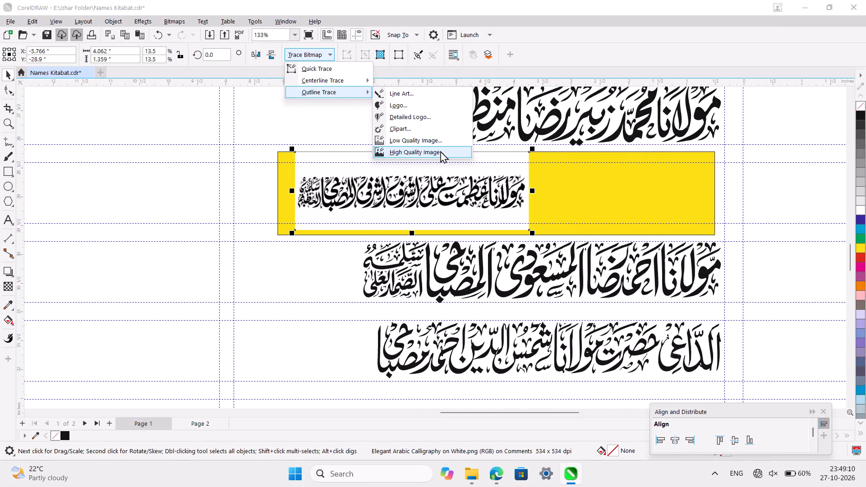
pyautogui.click(440, 151)
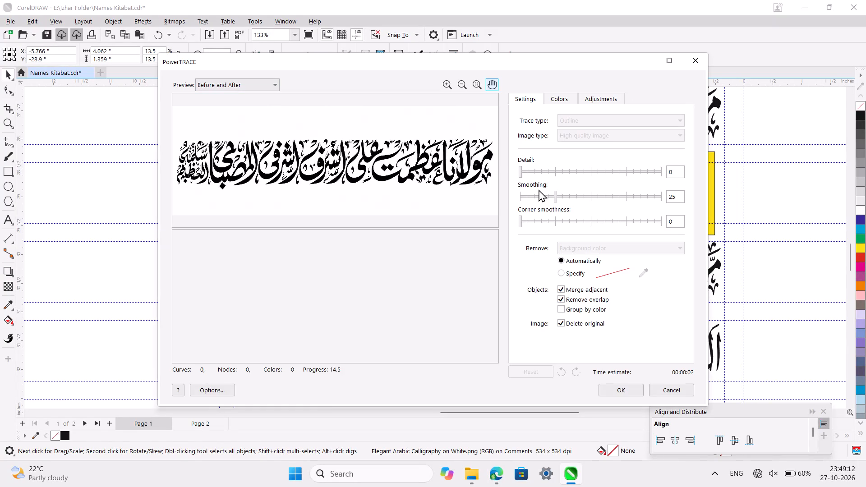
pyautogui.click(610, 254)
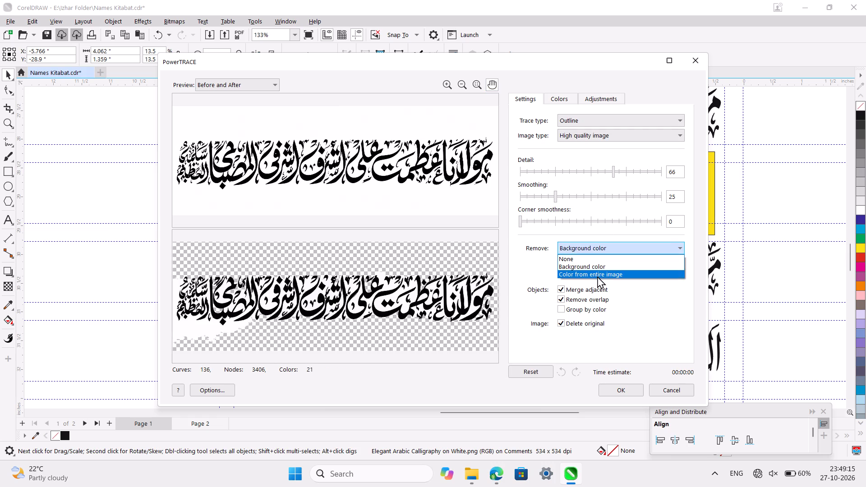
pyautogui.click(597, 276)
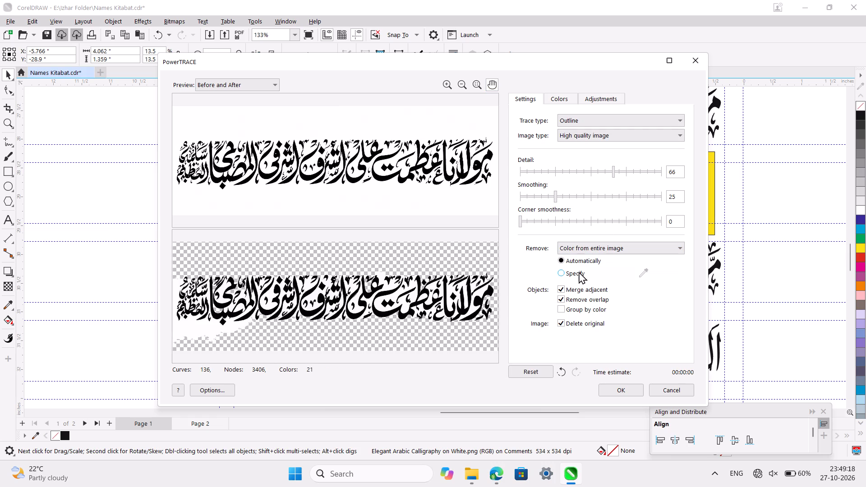
pyautogui.keyDown('ctrl'); pyautogui.scroll(3, 572, 270); pyautogui.keyUp('ctrl')
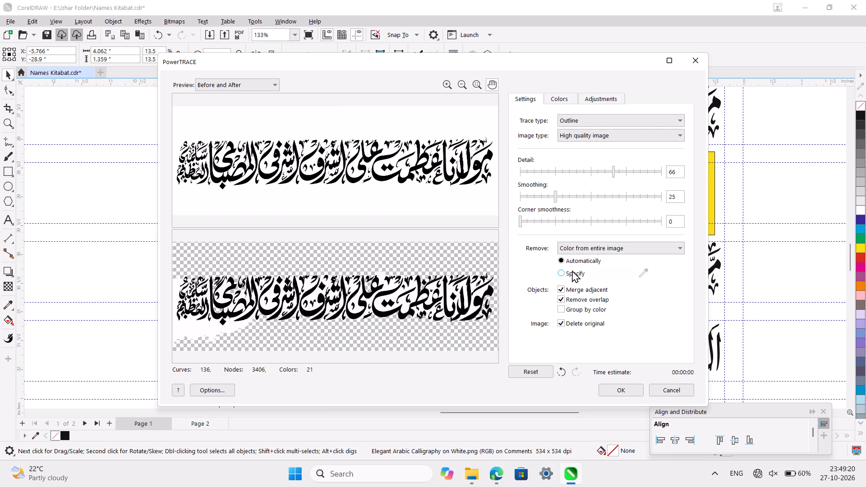
pyautogui.click(567, 275)
pyautogui.click(638, 275)
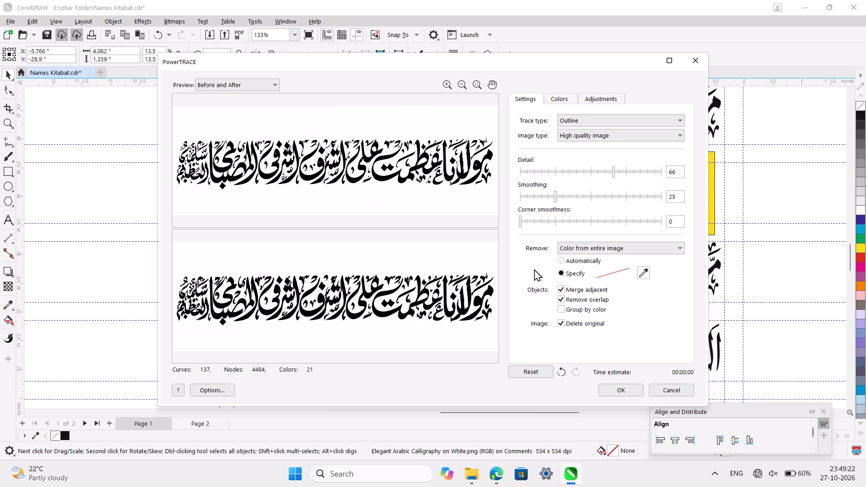
pyautogui.click(488, 253)
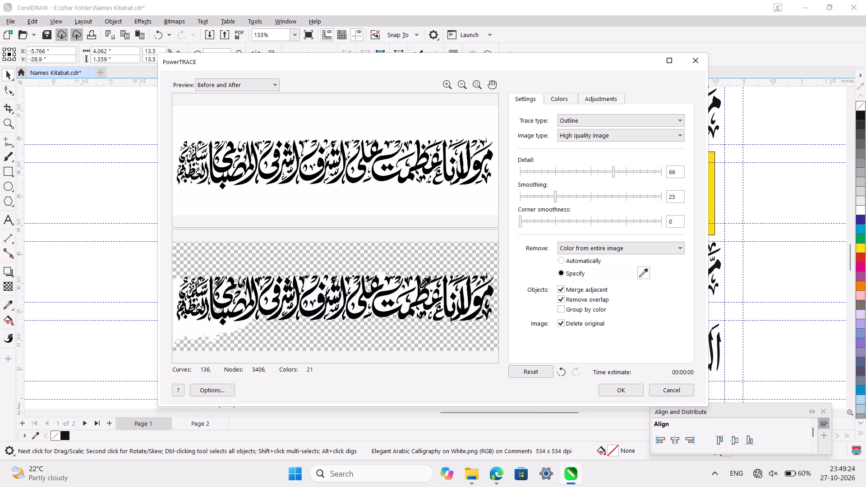
# Sample the leftover white patches between the letters for removal in the trace preview, and apply the trace.
pyautogui.keyDown('ctrl'); pyautogui.scroll(5, 420, 288); pyautogui.keyUp('ctrl')
pyautogui.keyDown('shift'); pyautogui.click(408, 297); pyautogui.keyUp('shift')
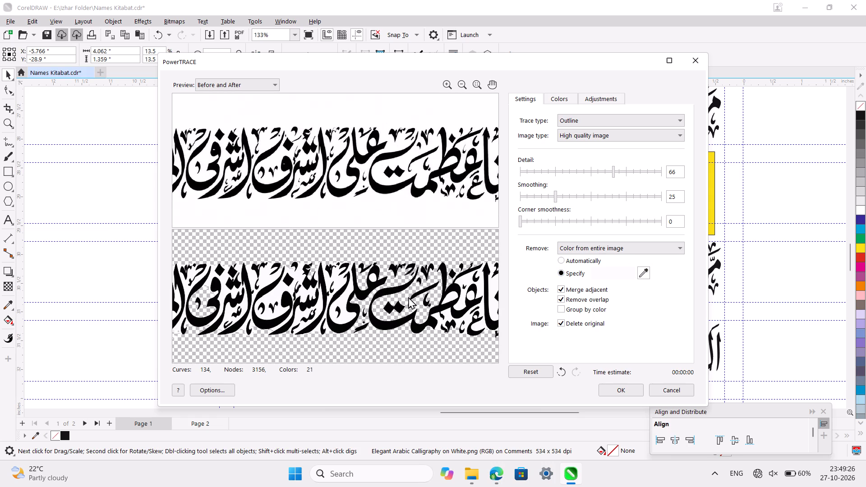
pyautogui.keyDown('shift'); pyautogui.click(345, 296); pyautogui.keyUp('shift')
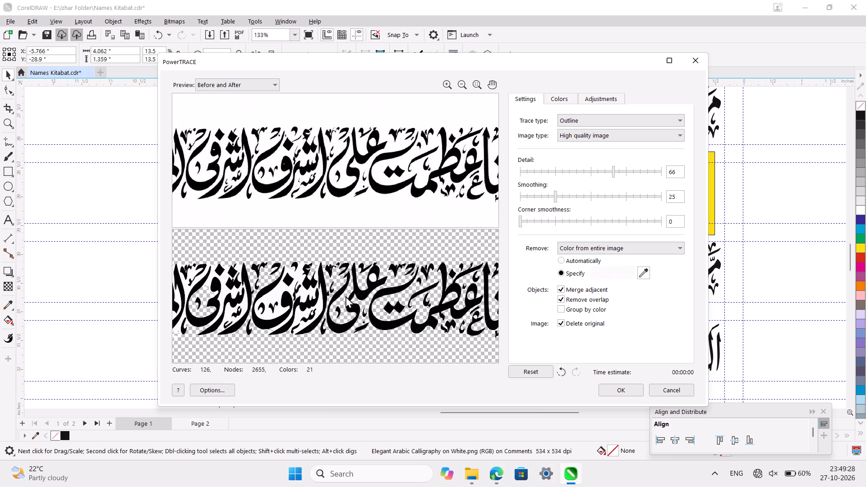
pyautogui.keyDown('shift'); pyautogui.click(279, 295); pyautogui.keyUp('shift')
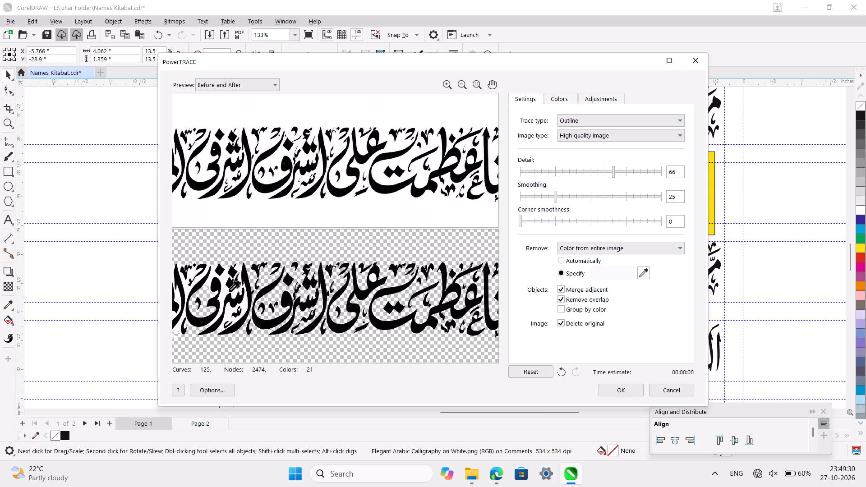
pyautogui.keyDown('shift'); pyautogui.click(224, 291); pyautogui.keyUp('shift')
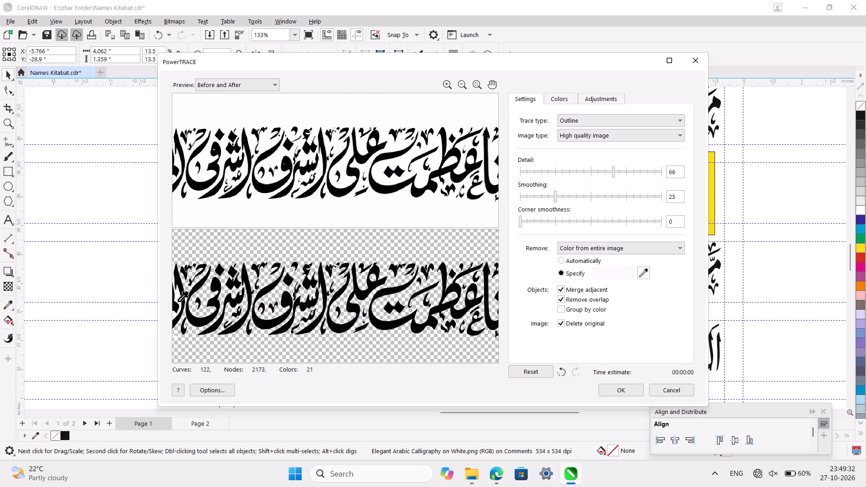
pyautogui.keyDown('shift'); pyautogui.click(178, 300); pyautogui.keyUp('shift')
pyautogui.keyDown('ctrl'); pyautogui.scroll(-5, 400, 299); pyautogui.keyUp('ctrl')
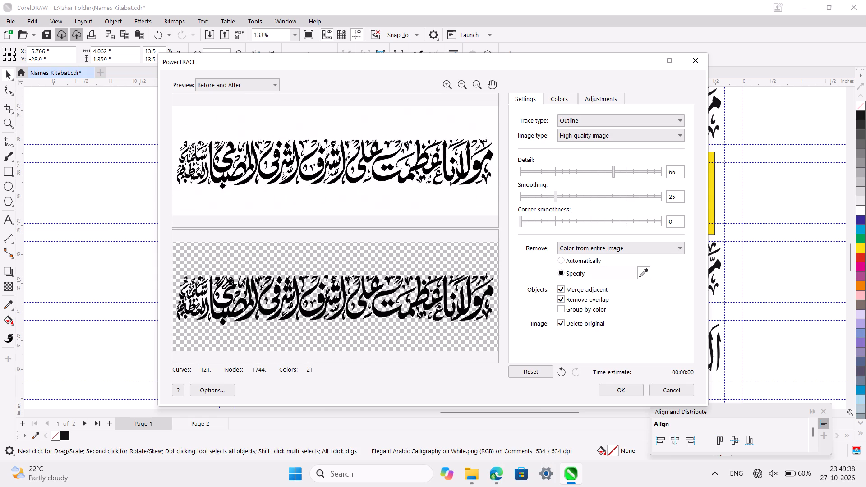
pyautogui.keyDown('shift'); pyautogui.click(222, 289); pyautogui.keyUp('shift')
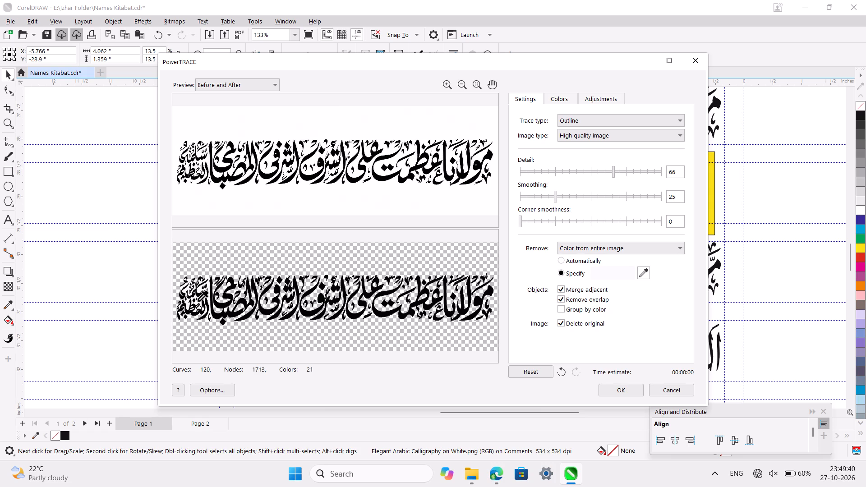
pyautogui.keyDown('shift'); pyautogui.click(199, 300); pyautogui.keyUp('shift')
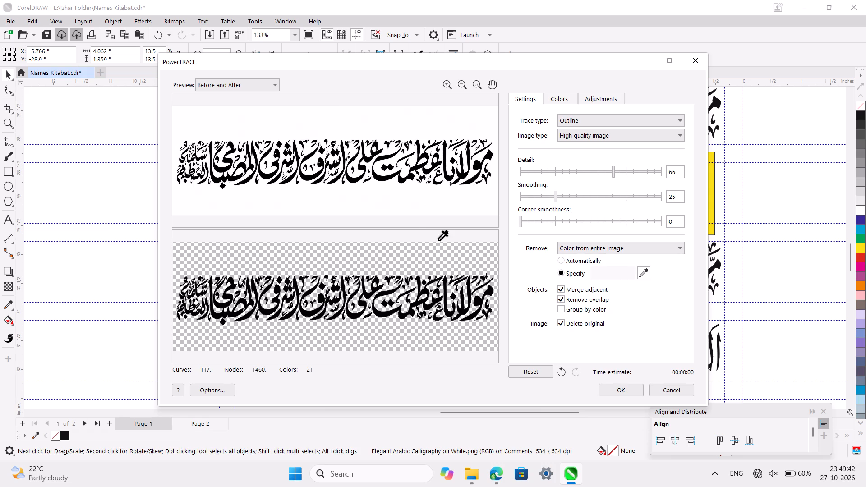
pyautogui.click(615, 386)
# Enlarge the traced lettering proportionally within the yellow banner to about 6.55" wide and 1.08" high.
pyautogui.keyDown('ctrl'); pyautogui.scroll(3, 478, 307); pyautogui.keyUp('ctrl')
pyautogui.scroll(2, 478, 307)
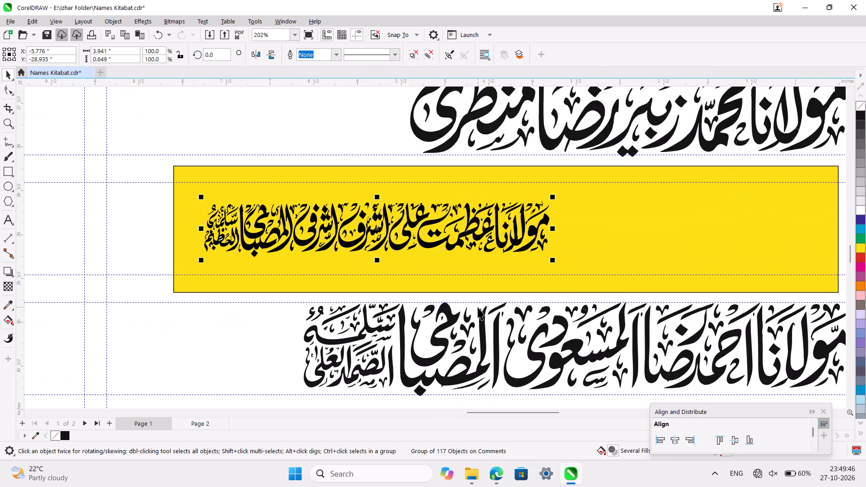
pyautogui.keyDown('ctrl'); pyautogui.scroll(-2, 573, 269); pyautogui.keyUp('ctrl')
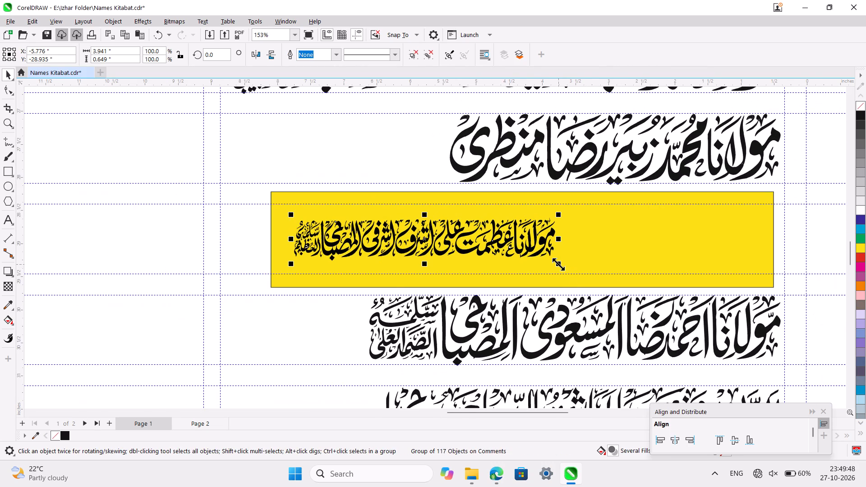
pyautogui.moveTo(558, 264); pyautogui.dragTo(718, 278)
pyautogui.moveTo(647, 215); pyautogui.dragTo(745, 184)
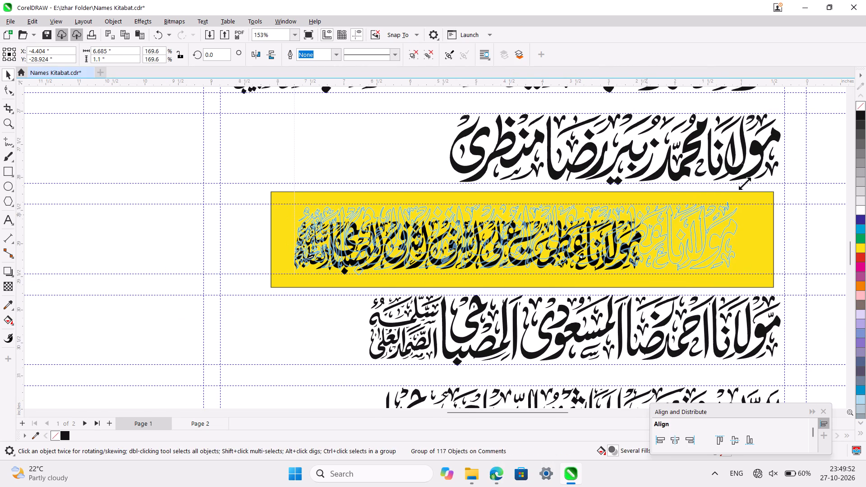
pyautogui.moveTo(745, 184); pyautogui.dragTo(733, 187)
# Ungroup the enlarged traced lettering on the yellow banner.
pyautogui.keyDown('ctrl'); pyautogui.scroll(3, 629, 221); pyautogui.keyUp('ctrl')
pyautogui.hotkey('ctrl', 'u')
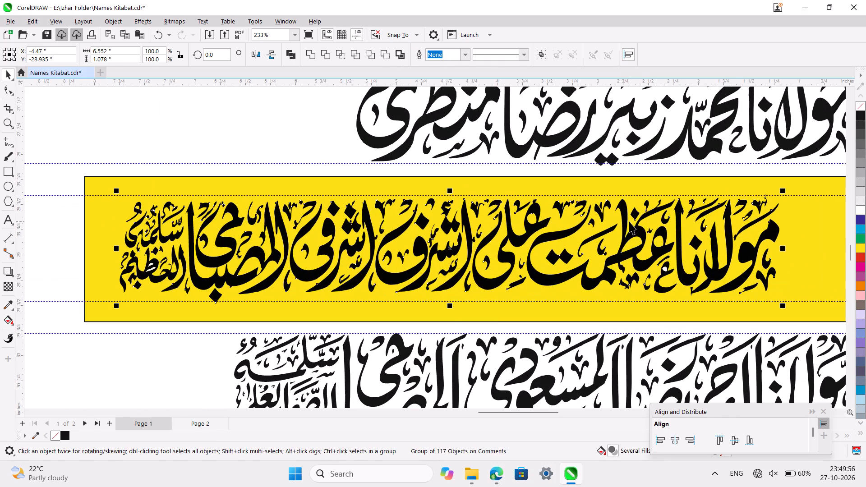
# Delete the leftover white patch inside the small letter mark beneath the second word of the banner lettering.
pyautogui.click(812, 253)
pyautogui.keyDown('ctrl'); pyautogui.scroll(2, 720, 269); pyautogui.keyUp('ctrl')
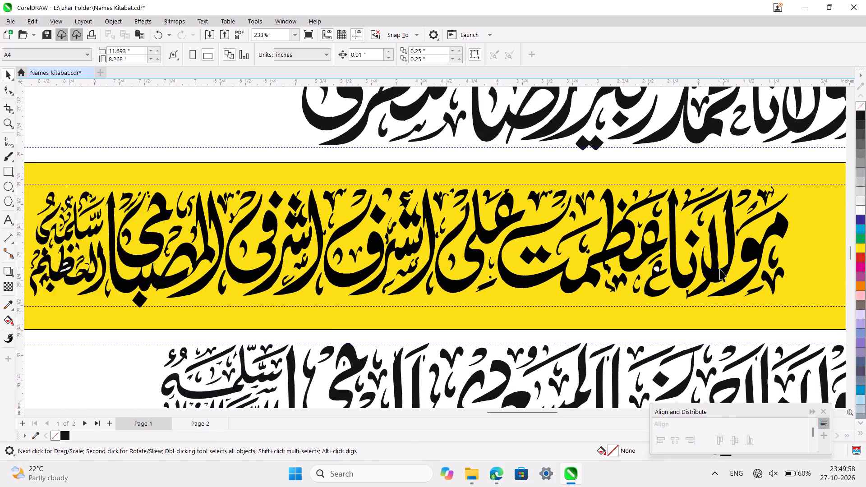
pyautogui.keyDown('ctrl'); pyautogui.scroll(5, 720, 269); pyautogui.keyUp('ctrl')
pyautogui.click(573, 273)
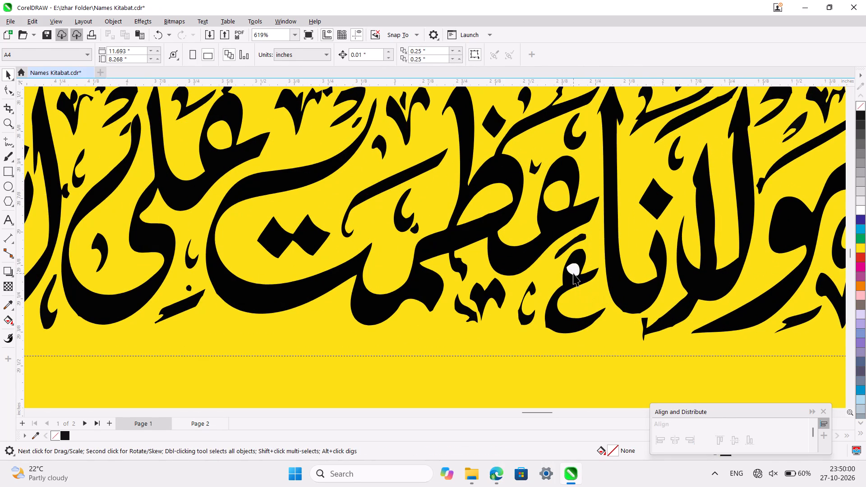
pyautogui.press('Delete')
pyautogui.keyDown('ctrl'); pyautogui.scroll(-4, 573, 273); pyautogui.keyUp('ctrl')
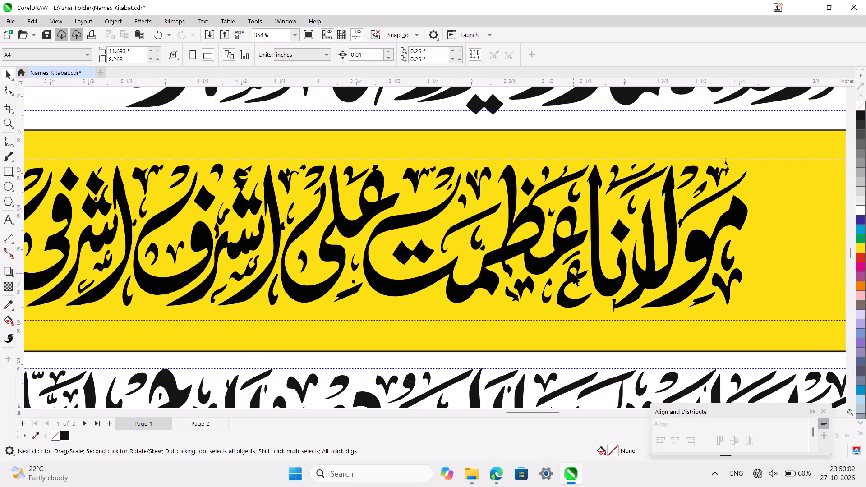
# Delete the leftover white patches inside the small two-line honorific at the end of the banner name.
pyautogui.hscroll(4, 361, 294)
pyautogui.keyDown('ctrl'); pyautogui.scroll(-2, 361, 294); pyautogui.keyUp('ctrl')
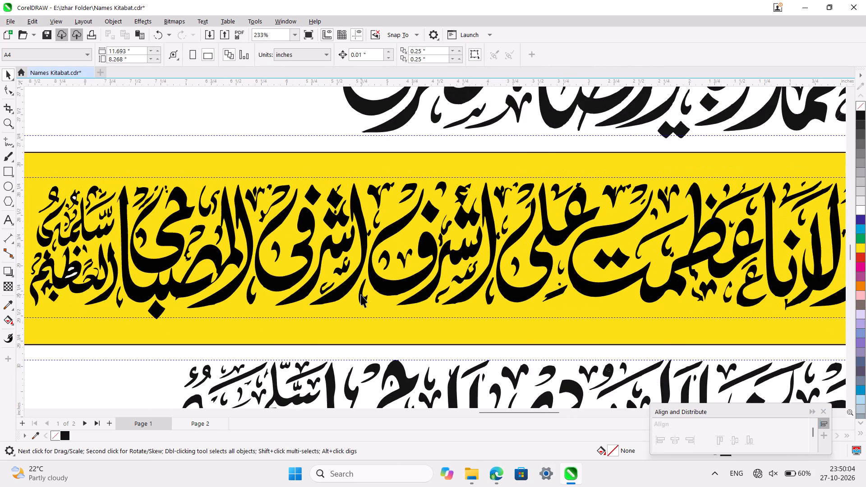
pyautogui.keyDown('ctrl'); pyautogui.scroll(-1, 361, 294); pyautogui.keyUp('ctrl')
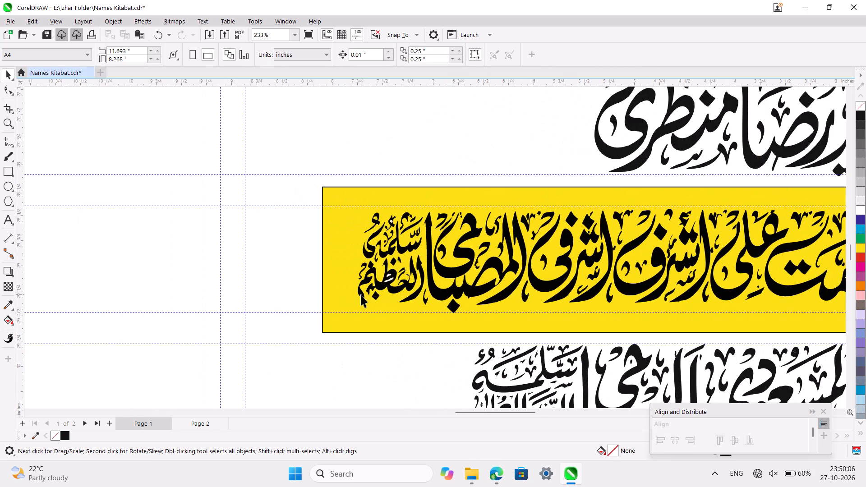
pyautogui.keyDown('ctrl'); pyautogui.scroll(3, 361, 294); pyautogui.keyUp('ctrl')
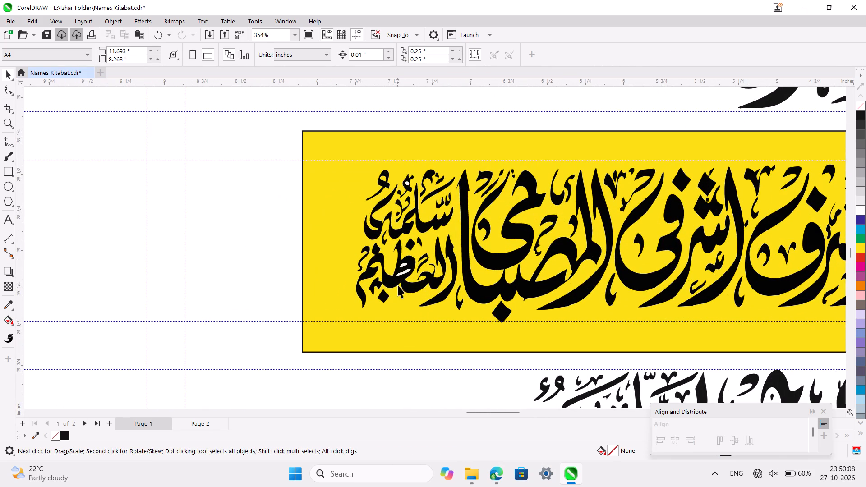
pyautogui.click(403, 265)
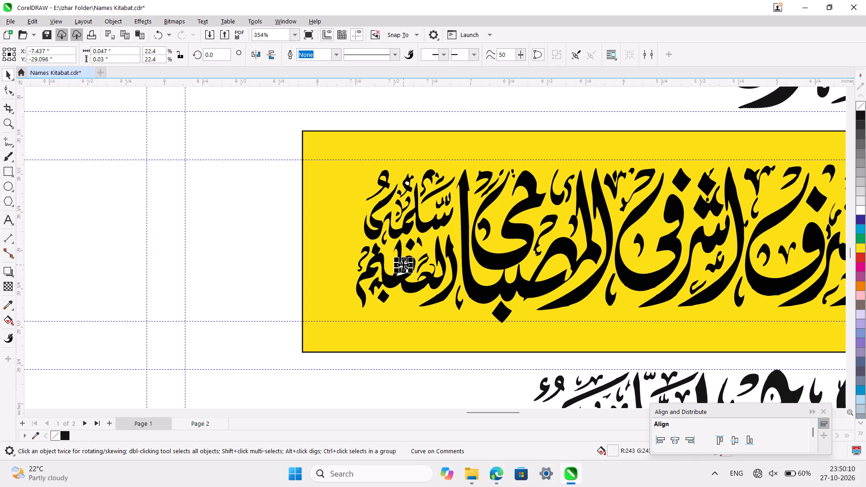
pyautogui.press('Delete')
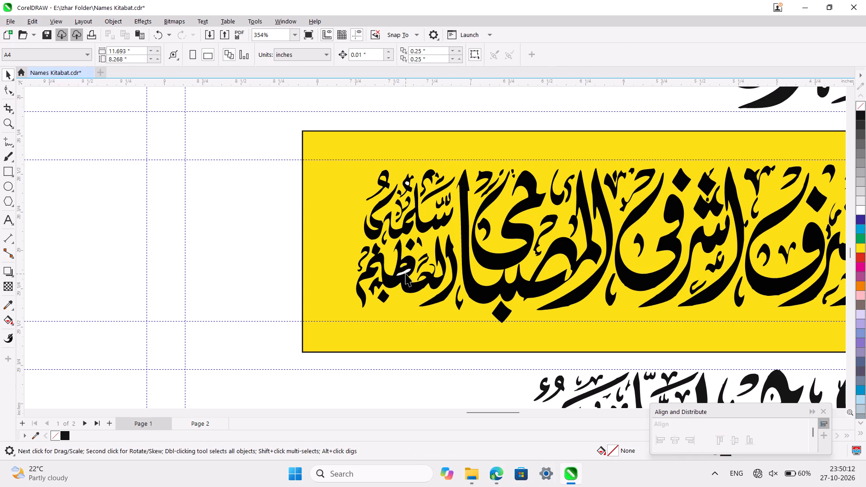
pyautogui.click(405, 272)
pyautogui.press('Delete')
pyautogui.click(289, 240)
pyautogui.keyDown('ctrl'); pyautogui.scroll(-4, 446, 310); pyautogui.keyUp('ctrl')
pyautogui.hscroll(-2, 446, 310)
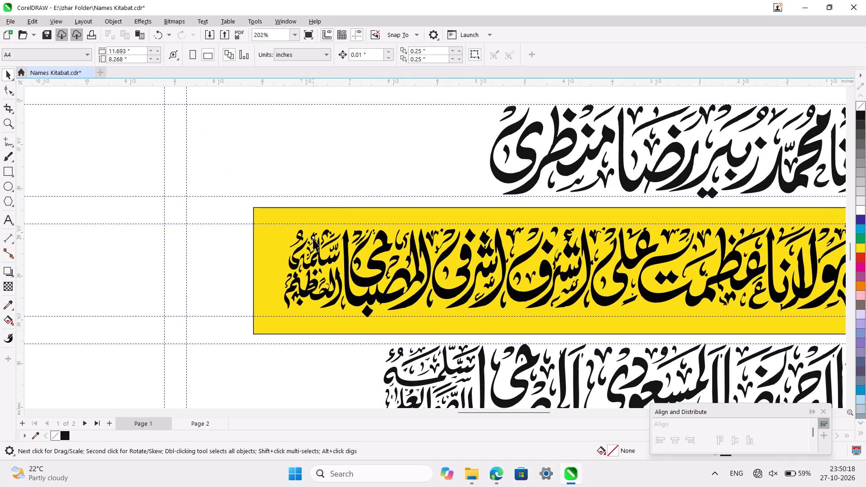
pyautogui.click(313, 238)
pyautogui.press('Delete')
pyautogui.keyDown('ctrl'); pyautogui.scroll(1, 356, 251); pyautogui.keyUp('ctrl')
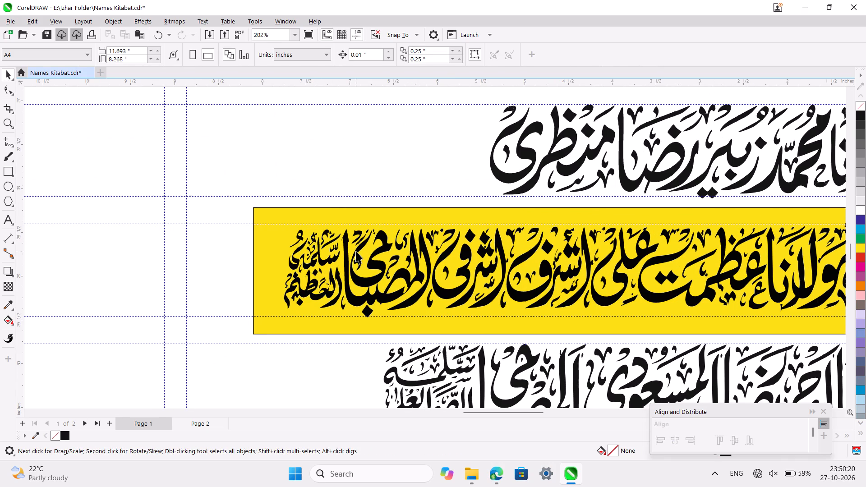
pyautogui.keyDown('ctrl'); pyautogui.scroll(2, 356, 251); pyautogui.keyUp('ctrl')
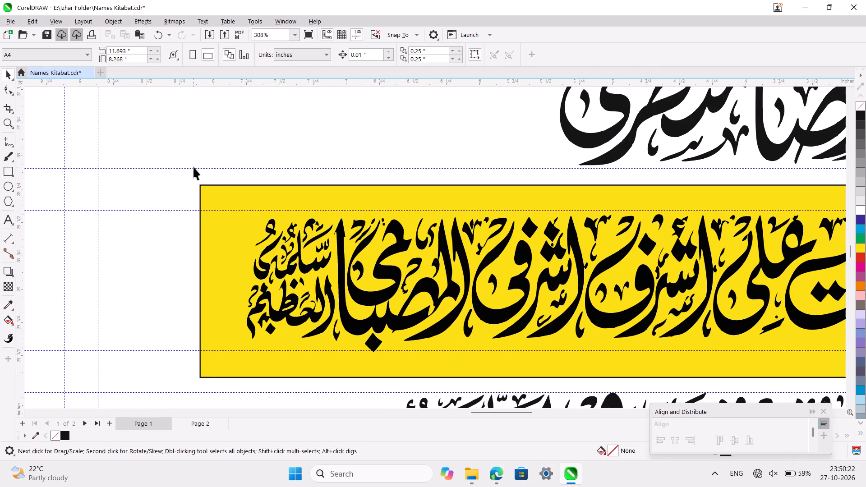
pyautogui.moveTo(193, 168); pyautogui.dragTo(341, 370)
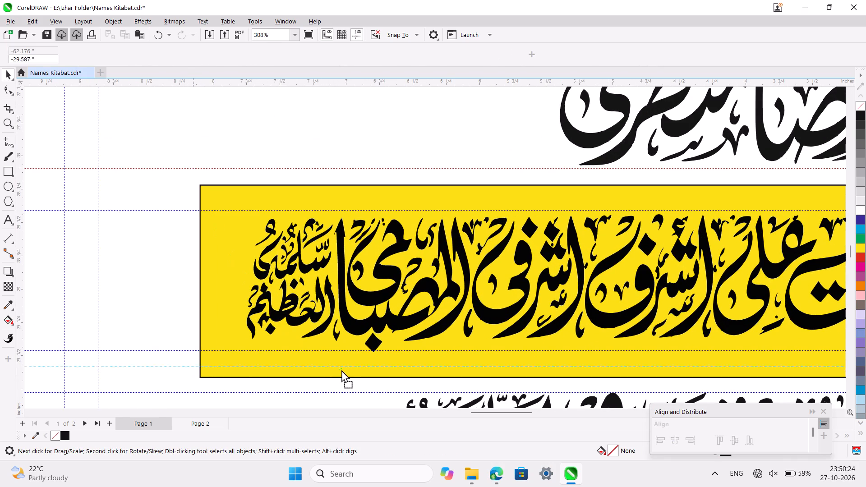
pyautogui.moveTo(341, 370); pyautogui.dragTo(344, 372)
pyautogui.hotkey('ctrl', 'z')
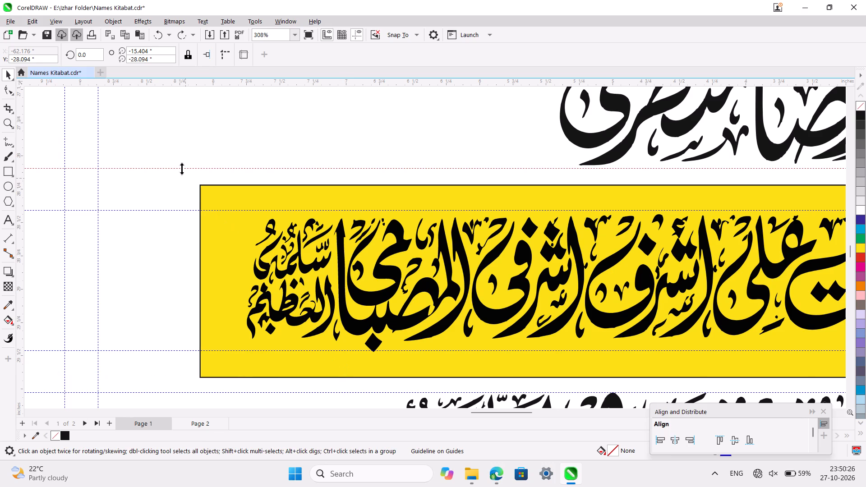
# Delete the whole small two-line honorific at the end of the name on the yellow banner.
pyautogui.moveTo(177, 149); pyautogui.dragTo(335, 385)
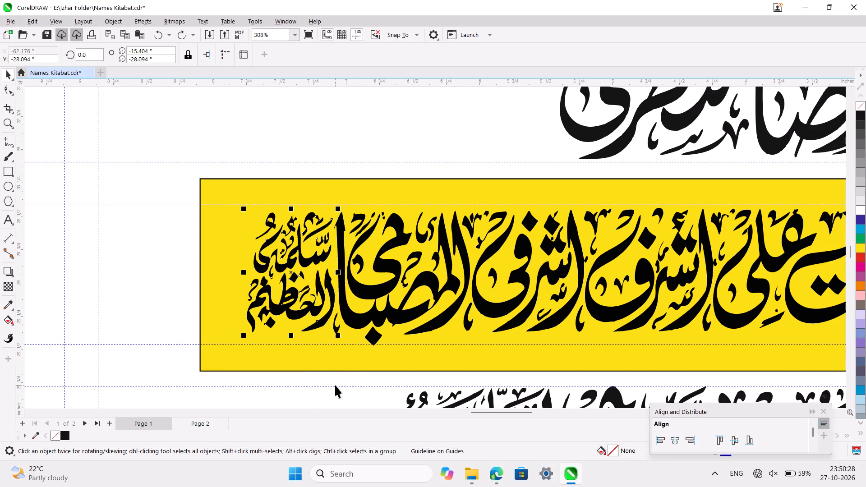
pyautogui.press('Delete')
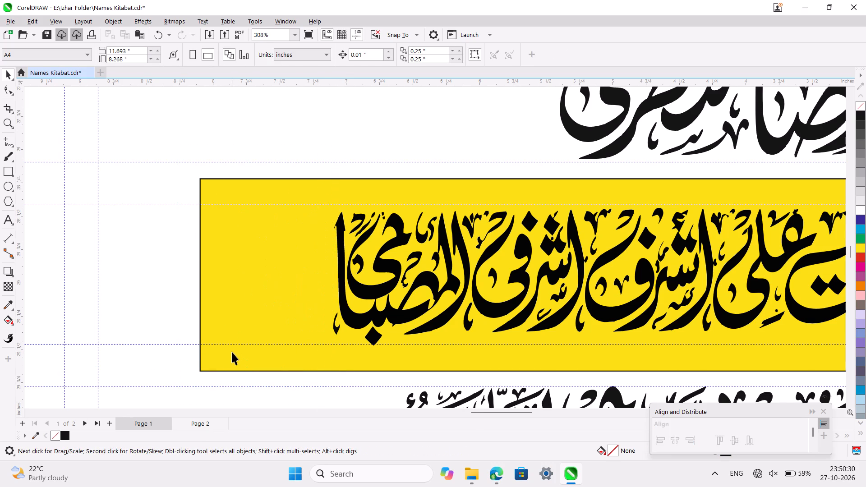
# Delete the small stray marks and the slanted diacritic stroke above the last word of the banner lettering.
pyautogui.hscroll(-1, 232, 352)
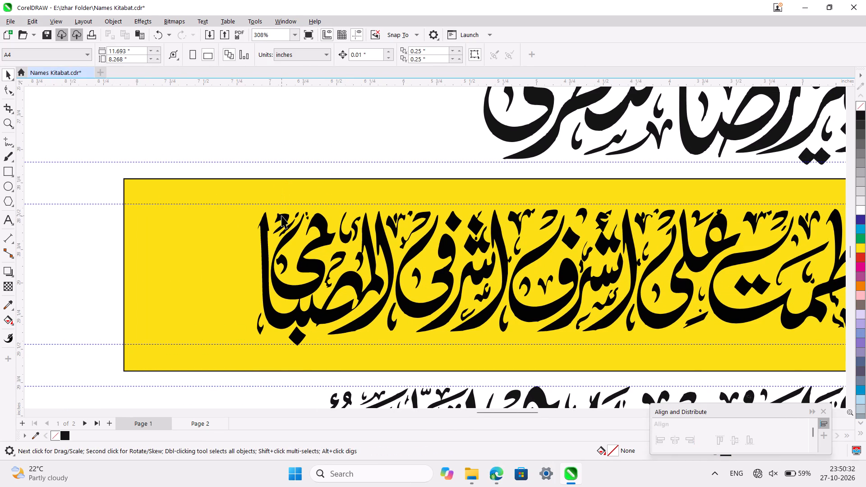
pyautogui.keyDown('ctrl'); pyautogui.scroll(4, 281, 216); pyautogui.keyUp('ctrl')
pyautogui.click(309, 216)
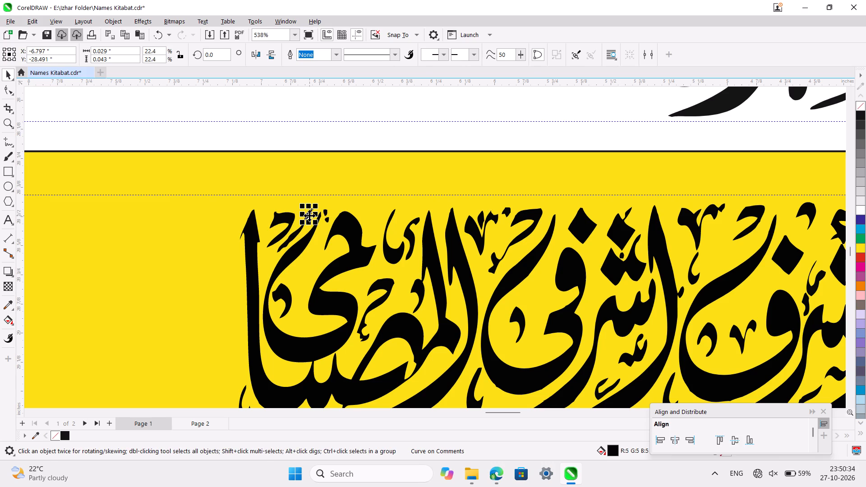
pyautogui.press('Delete')
pyautogui.click(325, 215)
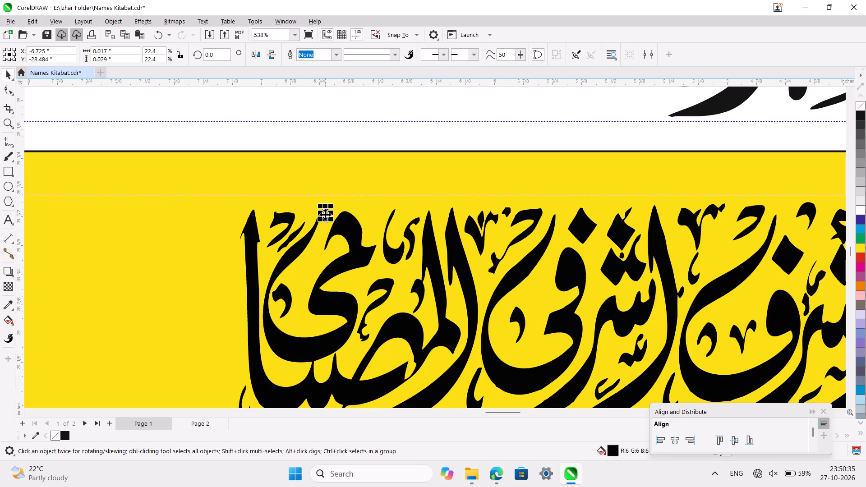
pyautogui.moveTo(310, 186); pyautogui.dragTo(337, 234)
pyautogui.press('Delete')
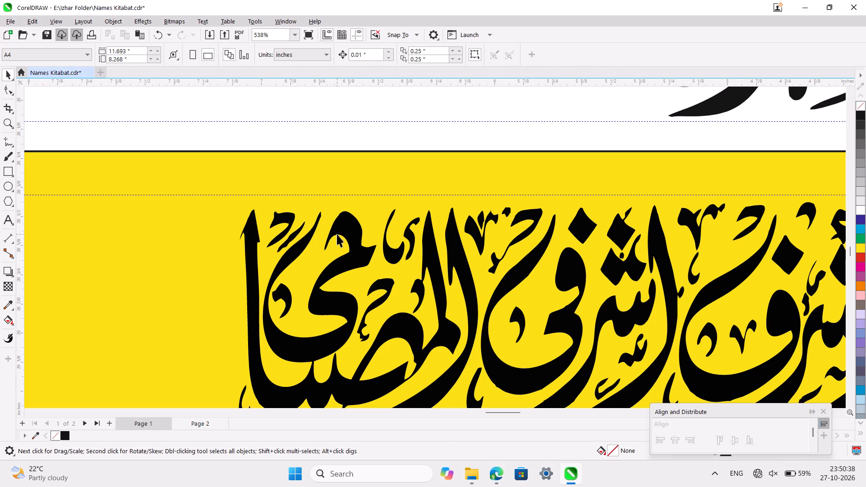
pyautogui.moveTo(261, 177); pyautogui.dragTo(299, 228)
pyautogui.click(299, 228)
pyautogui.press('Home')
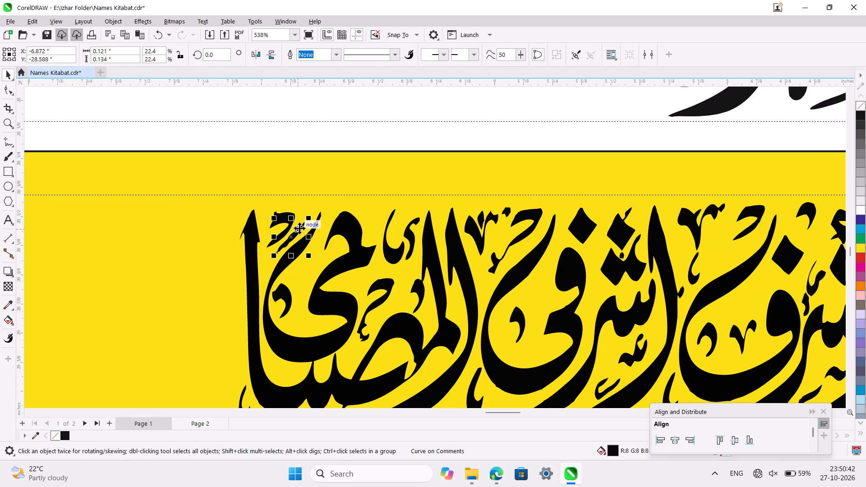
pyautogui.press('Delete')
# Delete the decorative marks above the first word of the banner lettering and the small stroke beneath it.
pyautogui.keyDown('ctrl'); pyautogui.scroll(-7, 299, 228); pyautogui.keyUp('ctrl')
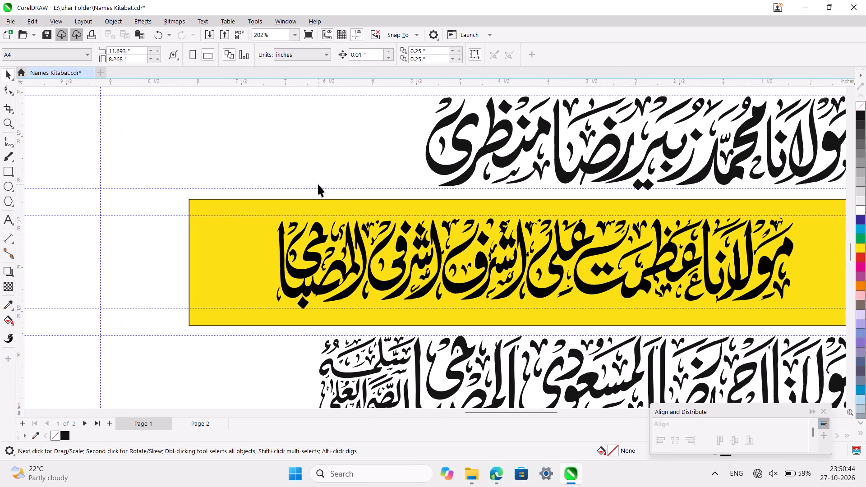
pyautogui.keyDown('ctrl'); pyautogui.scroll(2, 439, 254); pyautogui.keyUp('ctrl')
pyautogui.hscroll(-4, 439, 254)
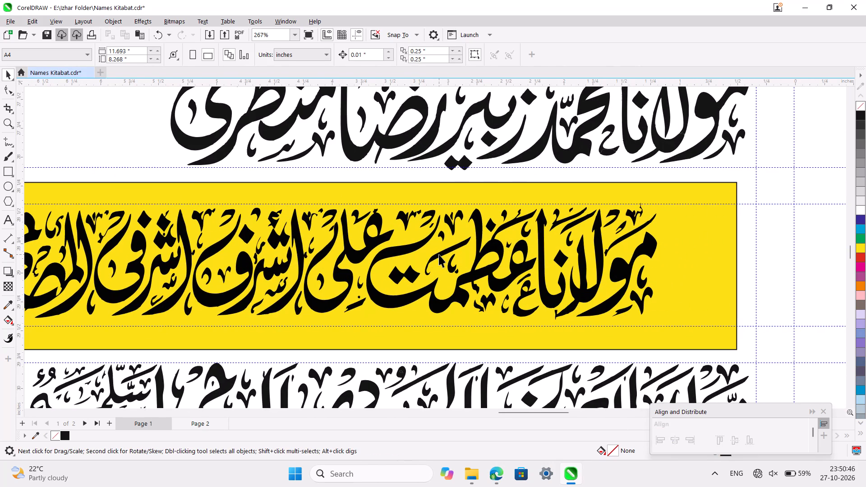
pyautogui.moveTo(649, 184); pyautogui.dragTo(613, 239)
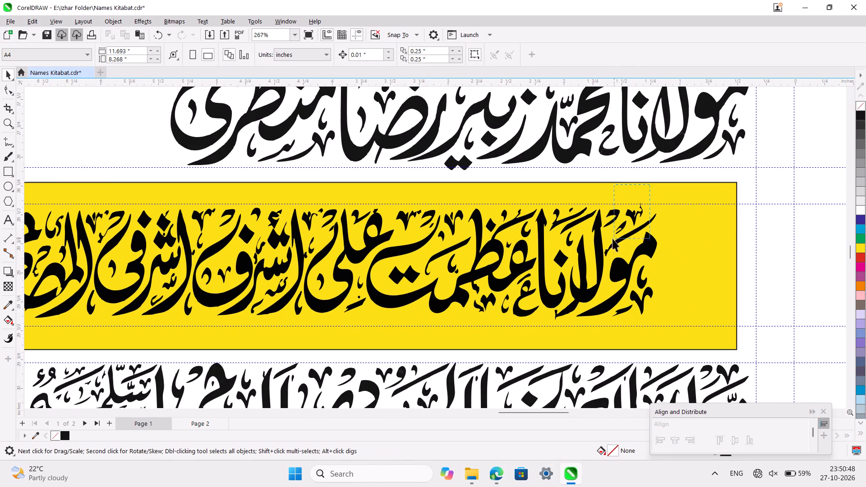
pyautogui.moveTo(613, 239); pyautogui.dragTo(615, 234)
pyautogui.press('Home')
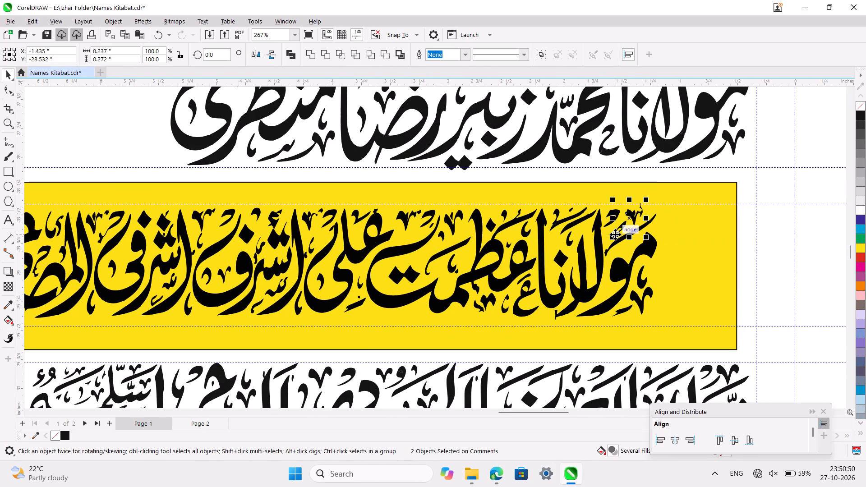
pyautogui.press('Delete')
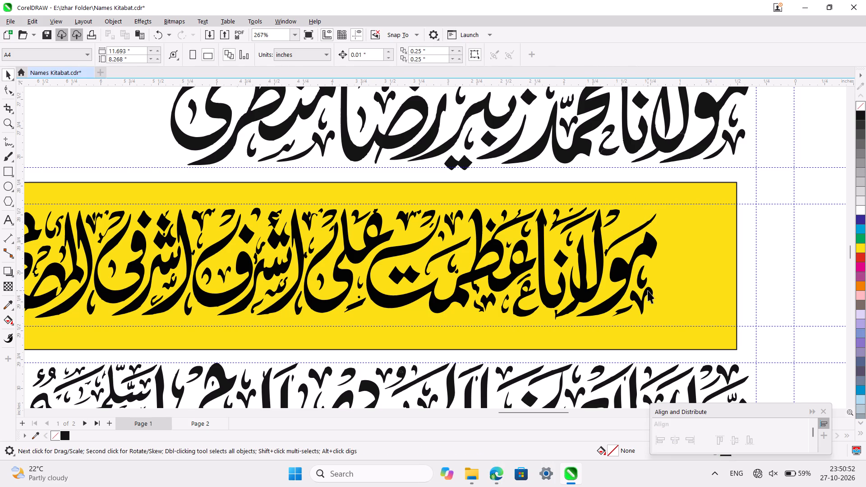
pyautogui.scroll(-1, 648, 290)
pyautogui.click(624, 227)
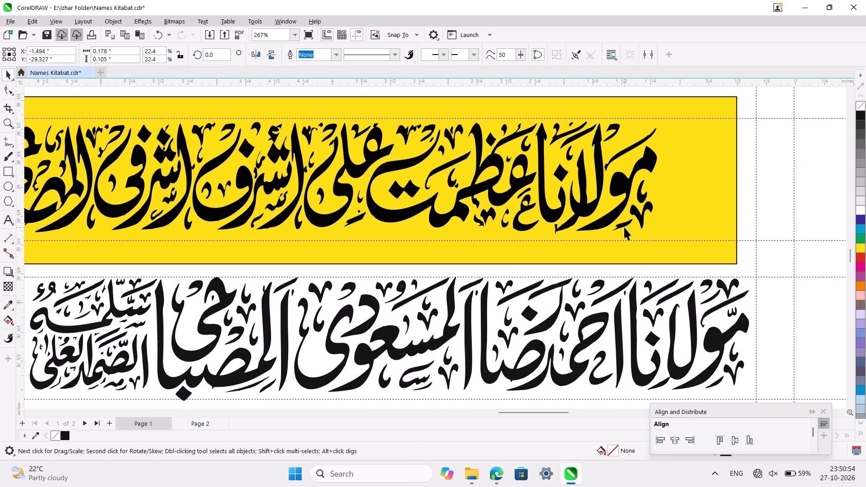
pyautogui.keyDown('ctrl'); pyautogui.scroll(-5, 624, 227); pyautogui.keyUp('ctrl')
pyautogui.press('Delete')
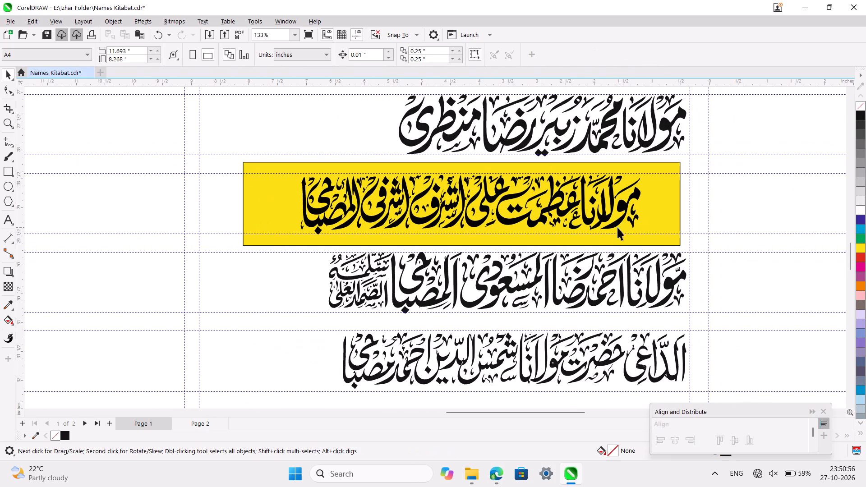
# Group all the cleaned lettering pieces on the yellow banner into one object, leaving the banner rectangle out.
pyautogui.keyDown('ctrl'); pyautogui.scroll(5, 593, 225); pyautogui.keyUp('ctrl')
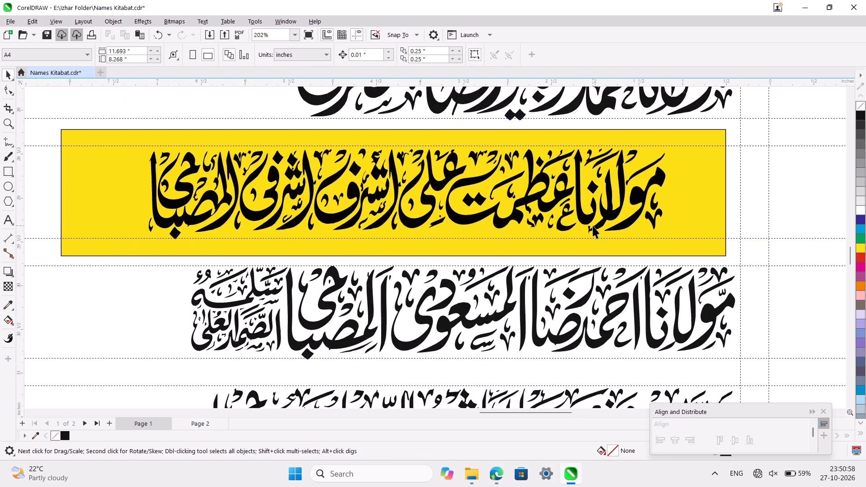
pyautogui.keyDown('ctrl'); pyautogui.scroll(3, 593, 225); pyautogui.keyUp('ctrl')
pyautogui.hscroll(3, 593, 225)
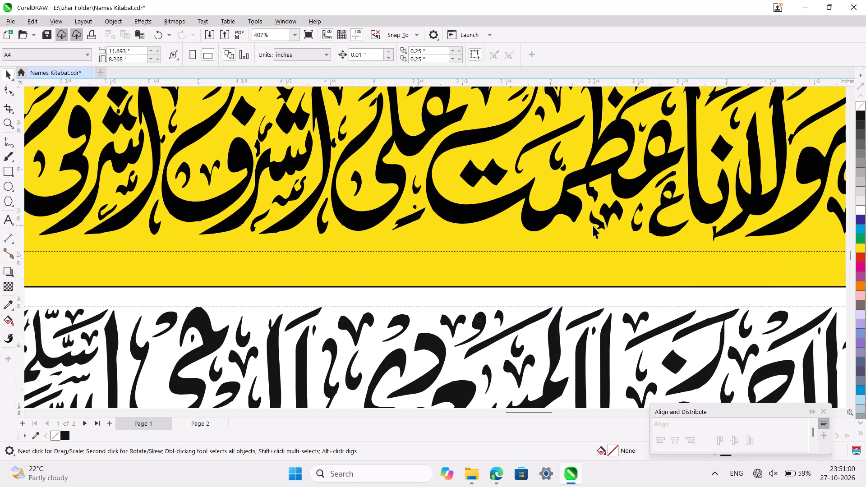
pyautogui.keyDown('ctrl'); pyautogui.scroll(-5, 593, 225); pyautogui.keyUp('ctrl')
pyautogui.moveTo(186, 132); pyautogui.dragTo(530, 261)
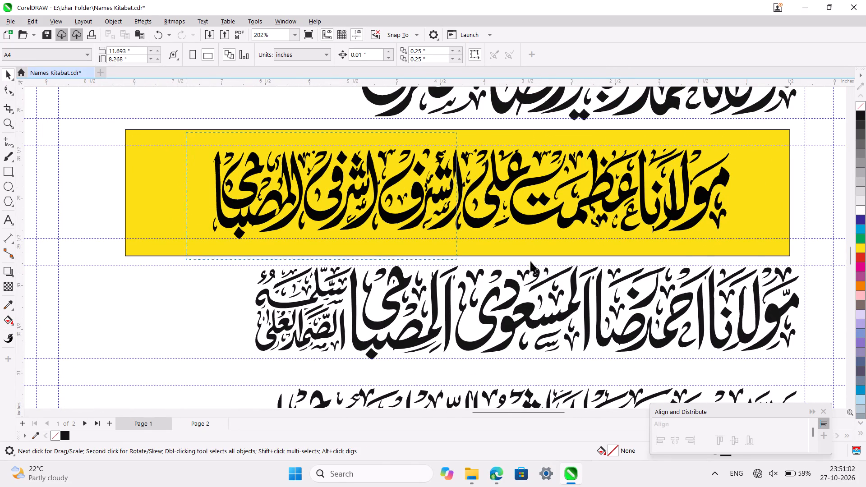
pyautogui.moveTo(530, 261); pyautogui.dragTo(755, 255)
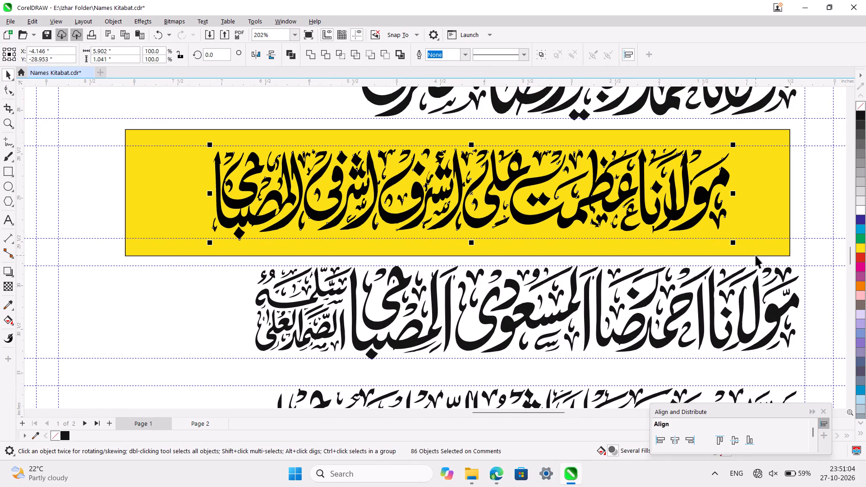
pyautogui.hotkey('ctrl', 'g')
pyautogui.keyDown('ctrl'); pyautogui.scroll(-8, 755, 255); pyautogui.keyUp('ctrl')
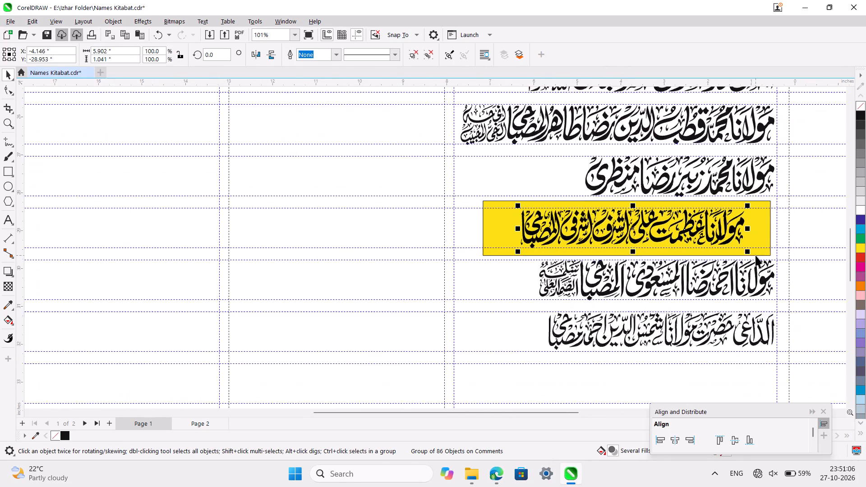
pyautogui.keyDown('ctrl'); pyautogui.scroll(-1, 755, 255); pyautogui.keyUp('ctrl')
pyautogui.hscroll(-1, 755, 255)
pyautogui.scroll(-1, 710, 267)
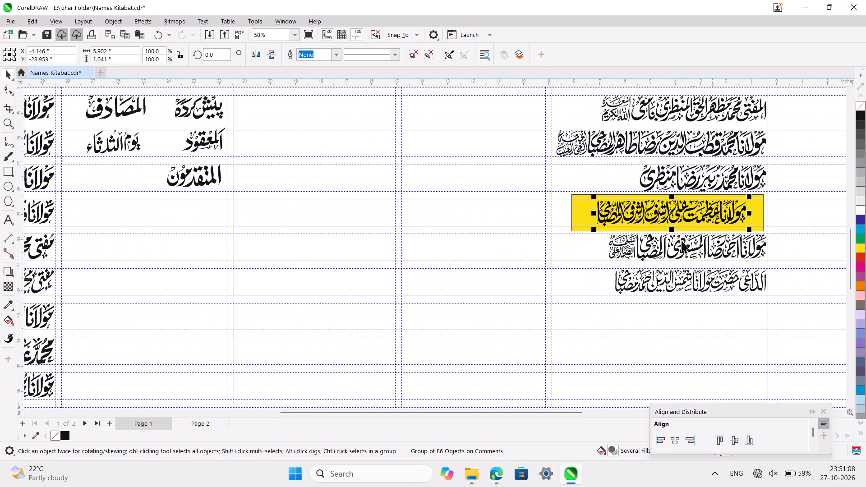
# Move the grouped banner lettering into the empty guideline row below the last name and right-align it with the name above.
pyautogui.moveTo(673, 214); pyautogui.dragTo(692, 316)
pyautogui.keyDown('ctrl'); pyautogui.scroll(4, 692, 316); pyautogui.keyUp('ctrl')
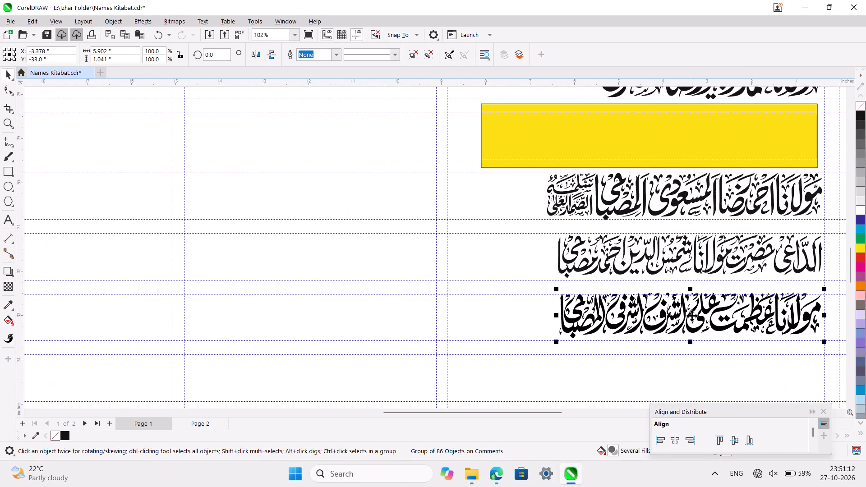
pyautogui.keyDown('ctrl'); pyautogui.scroll(1, 692, 316); pyautogui.keyUp('ctrl')
pyautogui.scroll(-1, 692, 316)
pyautogui.moveTo(690, 250); pyautogui.dragTo(686, 255)
pyautogui.hscroll(-2, 686, 255)
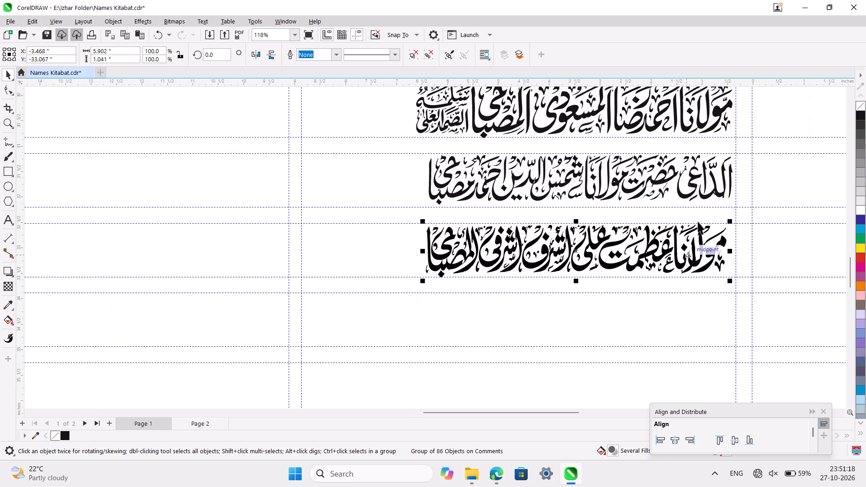
pyautogui.keyDown('shift'); pyautogui.click(729, 186); pyautogui.keyUp('shift')
pyautogui.press('r')
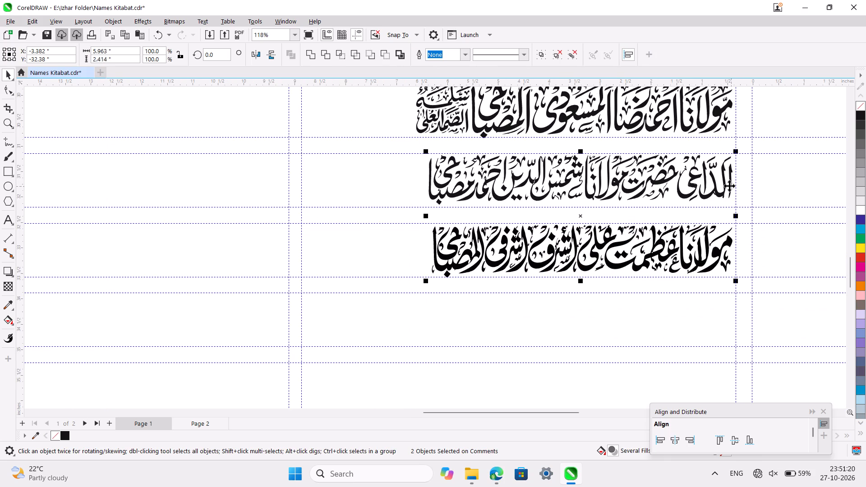
# Fill the two bottom names in the column with solid black.
pyautogui.click(63, 438)
pyautogui.click(388, 174)
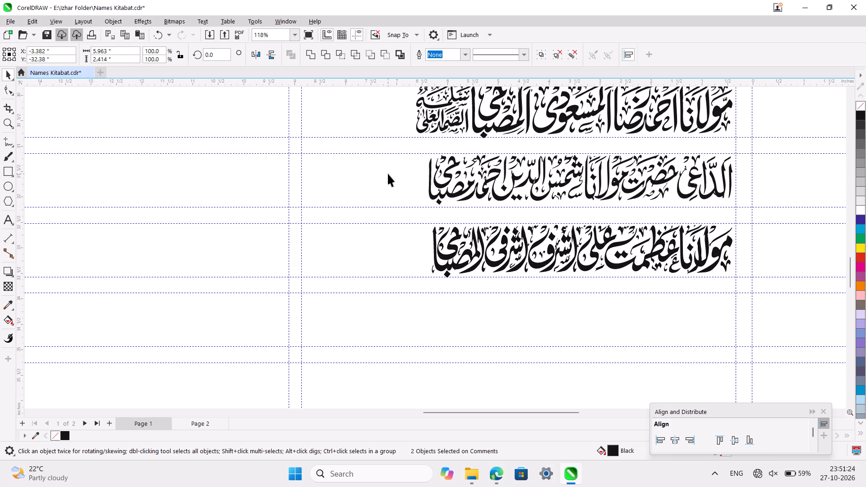
# Save the document with its current changes.
pyautogui.keyDown('ctrl'); pyautogui.scroll(-4, 388, 174); pyautogui.keyUp('ctrl')
pyautogui.scroll(5, 388, 174)
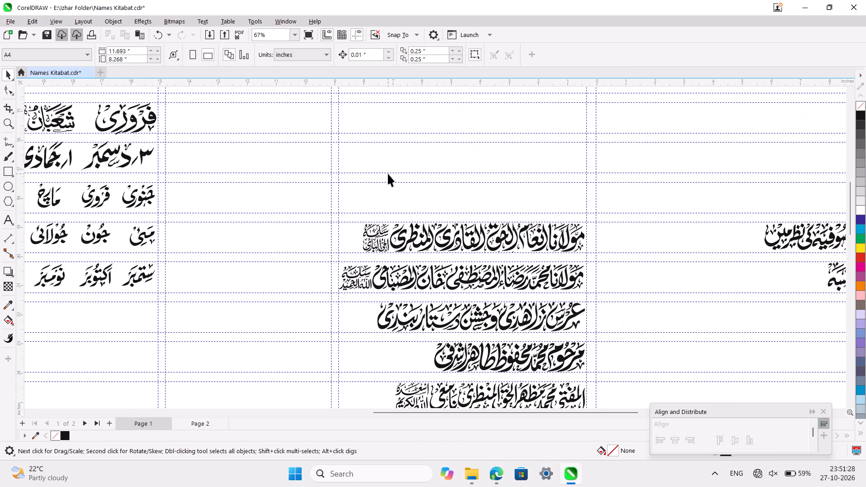
pyautogui.hotkey('ctrl', 's')
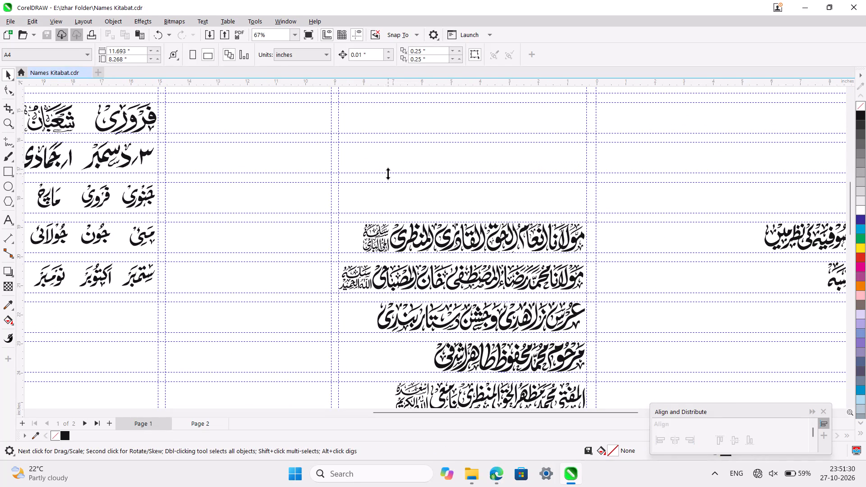
# Import the Elegant Black Arabic Calligraphy image from Downloads and place it about 5 in wide over the yellow banner.
pyautogui.press('i')
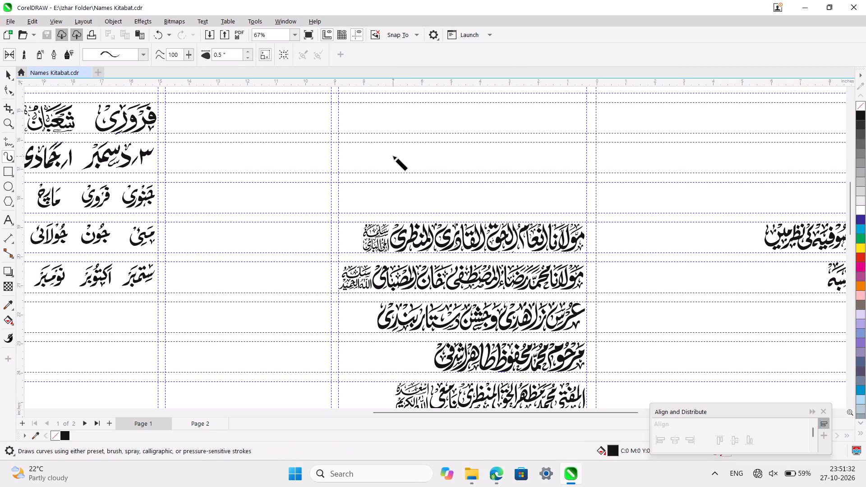
pyautogui.hotkey('ctrl', 'i')
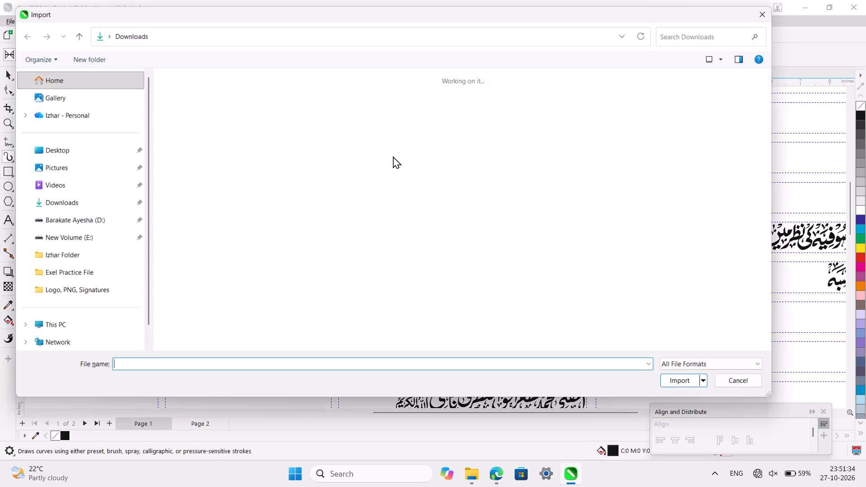
pyautogui.click(190, 139)
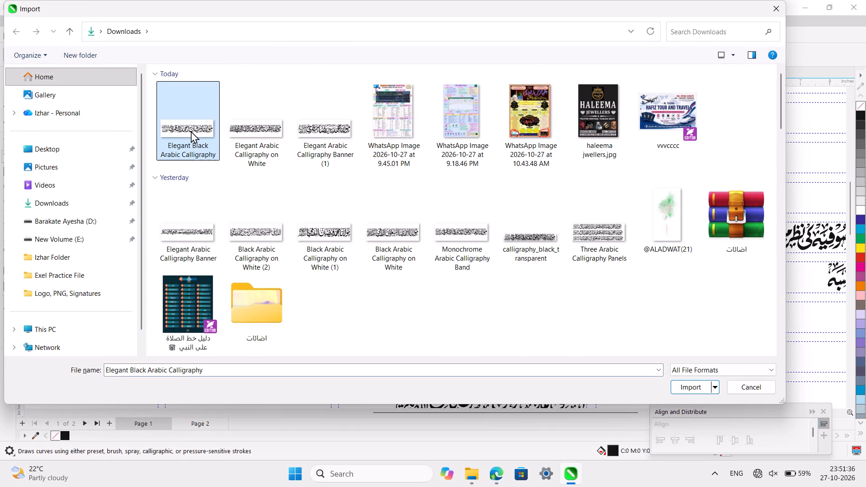
pyautogui.doubleClick(191, 131)
pyautogui.scroll(-3, 395, 271)
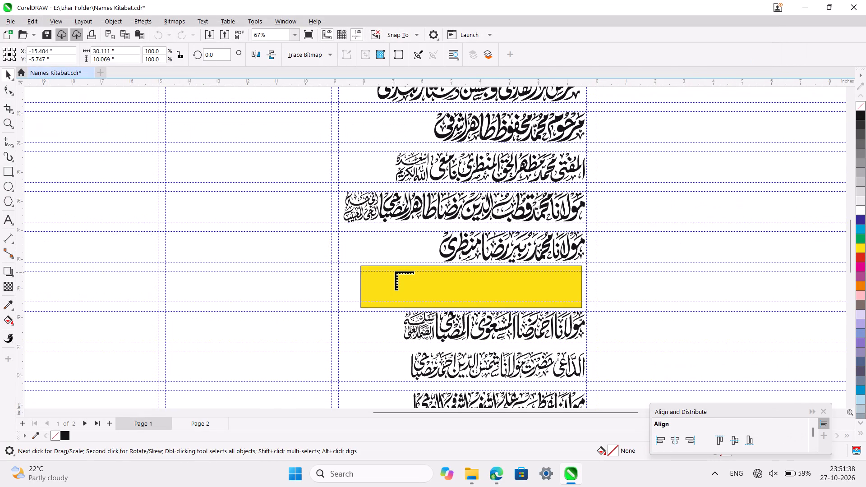
pyautogui.scroll(-3, 395, 271)
pyautogui.moveTo(388, 146); pyautogui.dragTo(391, 149)
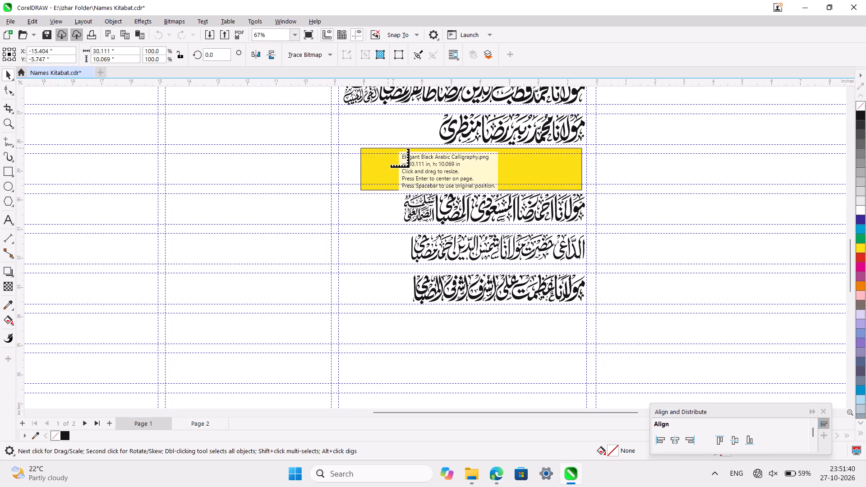
pyautogui.moveTo(391, 149); pyautogui.dragTo(586, 195)
# Start a high quality image outline trace of the placed calligraphy, set to remove a specified color from the entire image.
pyautogui.keyDown('ctrl'); pyautogui.scroll(3, 586, 195); pyautogui.keyUp('ctrl')
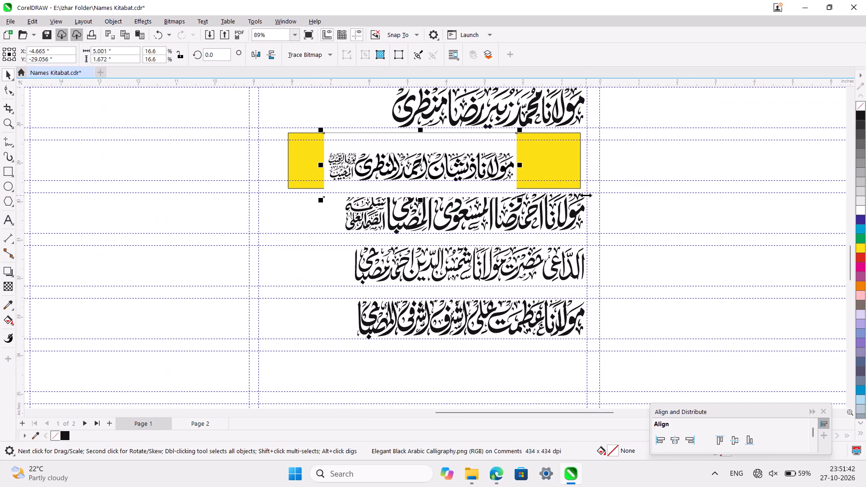
pyautogui.keyDown('ctrl'); pyautogui.scroll(1, 586, 195); pyautogui.keyUp('ctrl')
pyautogui.hscroll(2, 586, 195)
pyautogui.moveTo(314, 57); pyautogui.dragTo(318, 88)
pyautogui.moveTo(318, 88); pyautogui.dragTo(432, 148)
pyautogui.click(432, 148)
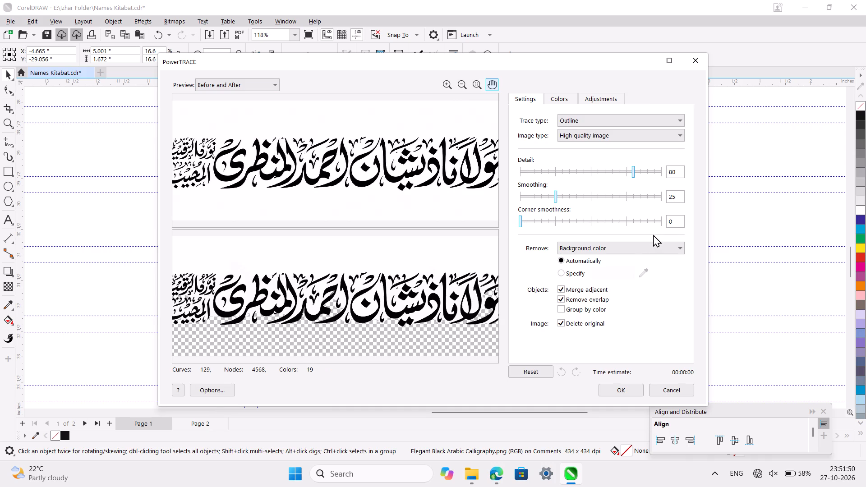
pyautogui.click(639, 246)
pyautogui.click(599, 275)
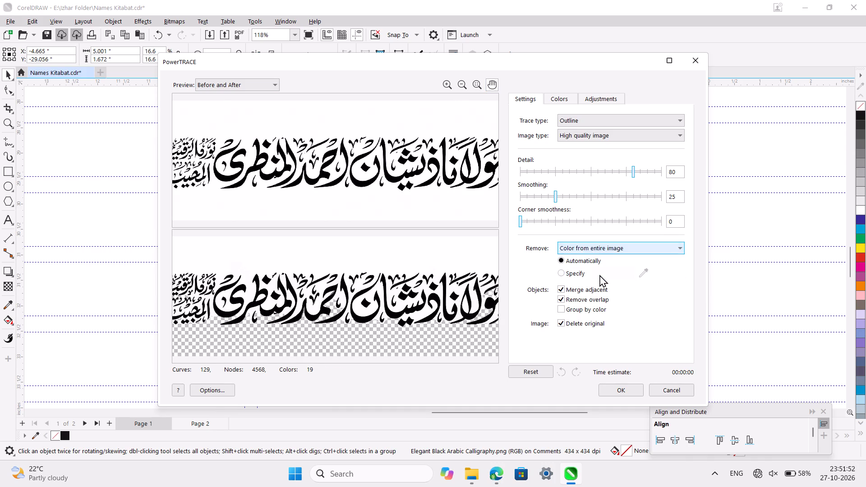
pyautogui.click(565, 272)
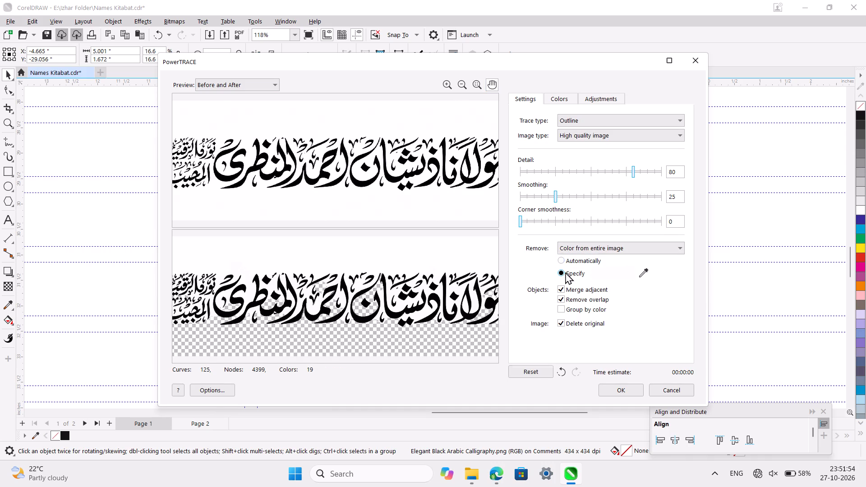
# Sample the remaining off-white background areas in the trace preview for removal, including those between the letters, and apply the trace.
pyautogui.click(643, 270)
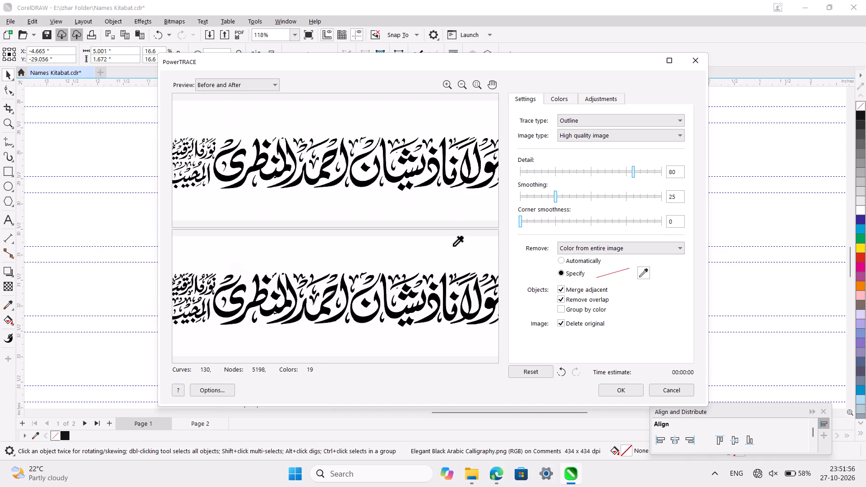
pyautogui.click(453, 246)
pyautogui.keyDown('shift'); pyautogui.click(394, 293); pyautogui.keyUp('shift')
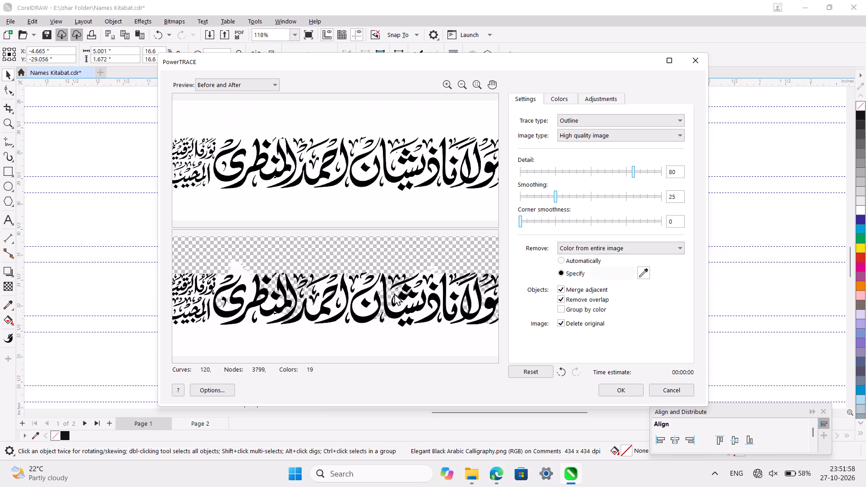
pyautogui.keyDown('shift'); pyautogui.click(368, 294); pyautogui.keyUp('shift')
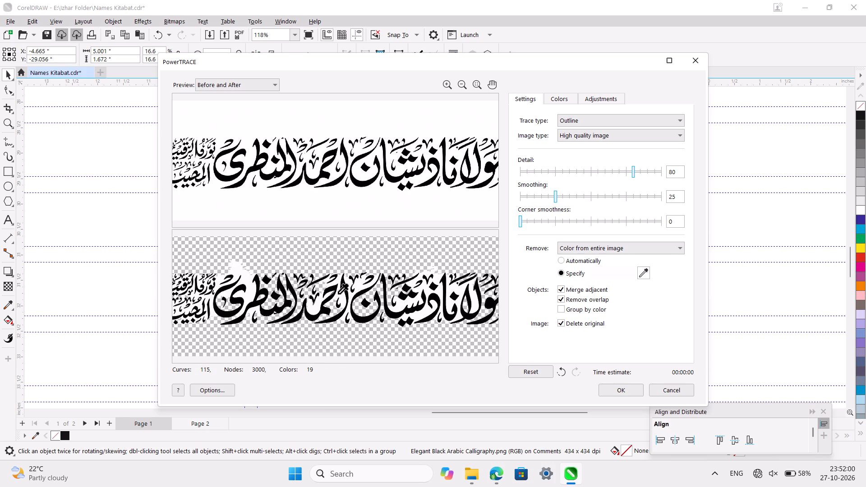
pyautogui.keyDown('shift'); pyautogui.click(338, 294); pyautogui.keyUp('shift')
pyautogui.keyDown('shift'); pyautogui.click(314, 305); pyautogui.keyUp('shift')
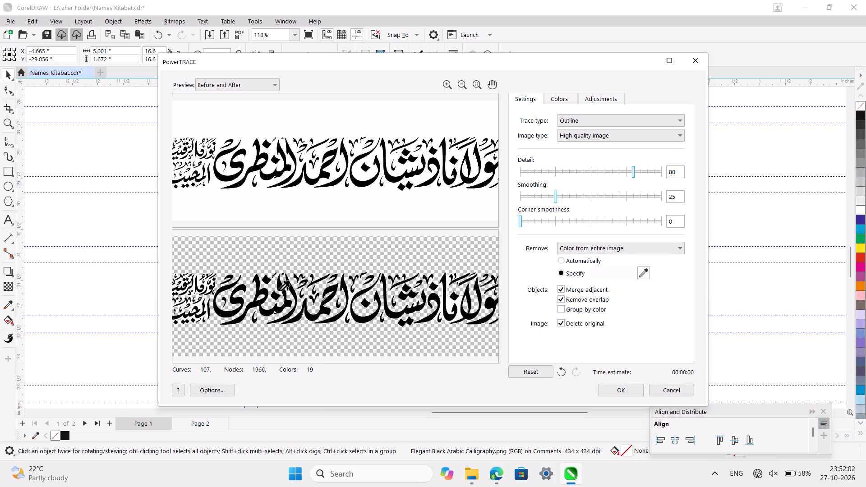
pyautogui.keyDown('shift'); pyautogui.click(451, 303); pyautogui.keyUp('shift')
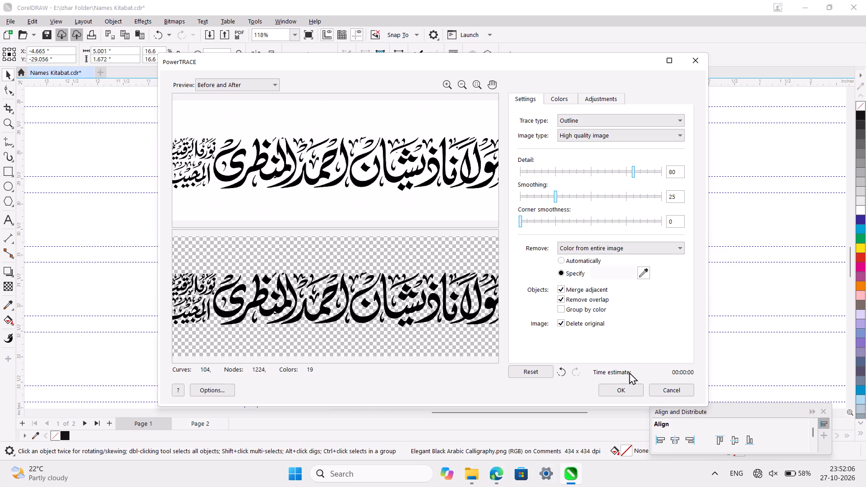
pyautogui.click(620, 389)
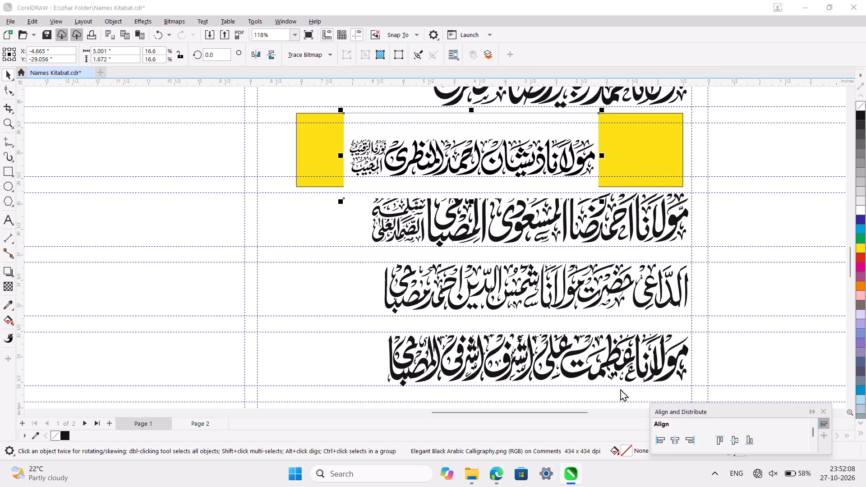
# Enlarge the traced lettering proportionally to about 6.48 in wide so it reaches the yellow banner's right end.
pyautogui.keyDown('ctrl'); pyautogui.scroll(3, 530, 201); pyautogui.keyUp('ctrl')
pyautogui.scroll(2, 530, 201)
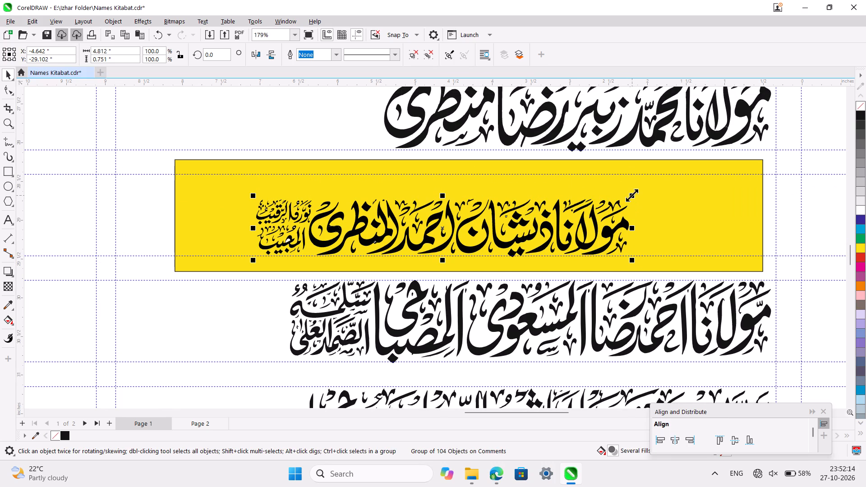
pyautogui.moveTo(632, 195); pyautogui.dragTo(755, 152)
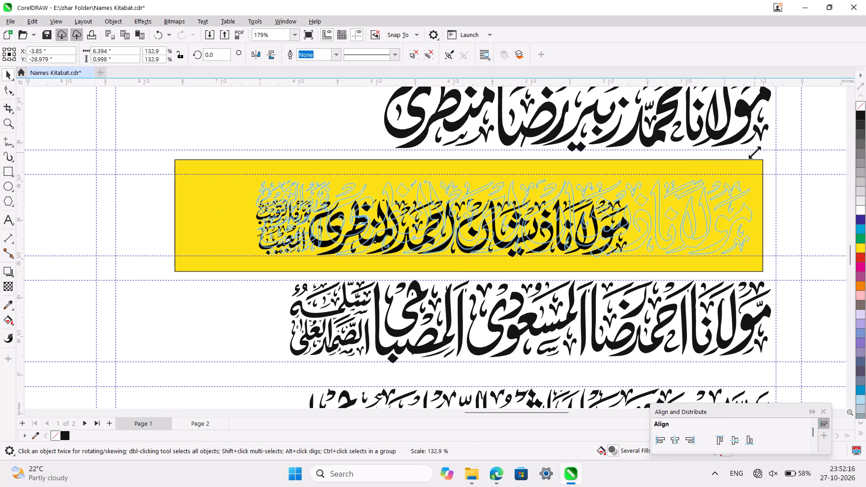
pyautogui.moveTo(755, 152); pyautogui.dragTo(761, 147)
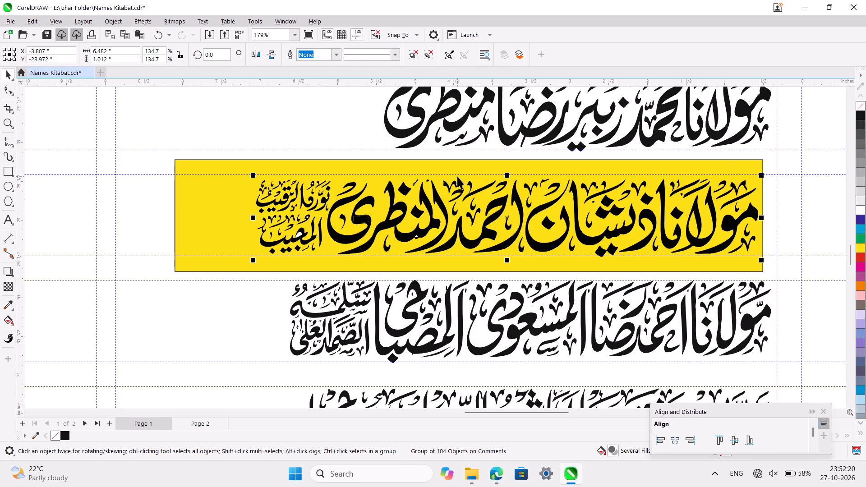
# Ungroup the traced lettering on the yellow banner into separate pieces.
pyautogui.hotkey('ctrl', 'u')
pyautogui.click(457, 176)
# Delete the four white filler pieces inside the letter openings of the small two-line honorific on the banner.
pyautogui.keyDown('ctrl'); pyautogui.scroll(2, 429, 230); pyautogui.keyUp('ctrl')
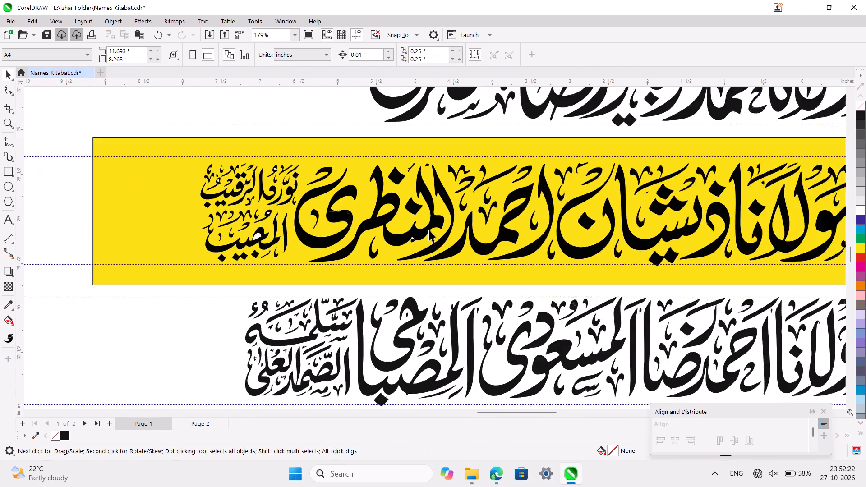
pyautogui.keyDown('ctrl'); pyautogui.scroll(1, 429, 230); pyautogui.keyUp('ctrl')
pyautogui.hscroll(2, 384, 252)
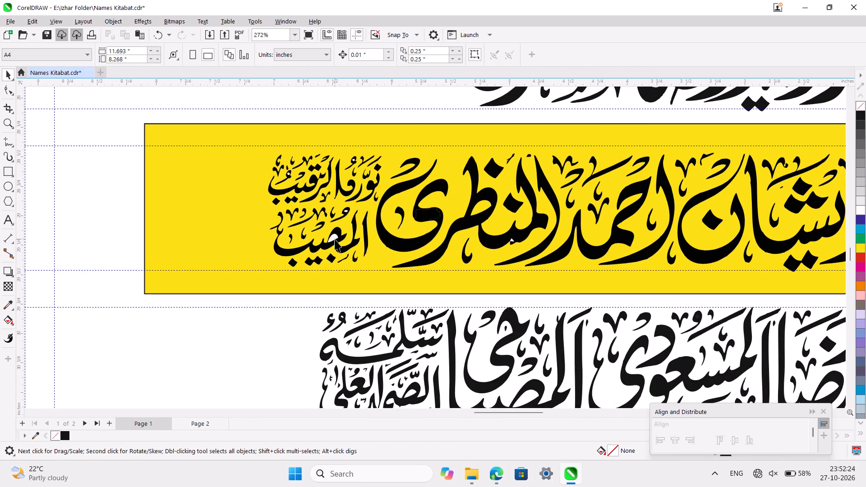
pyautogui.click(334, 238)
pyautogui.press('Delete')
pyautogui.keyDown('ctrl'); pyautogui.scroll(6, 301, 191); pyautogui.keyUp('ctrl')
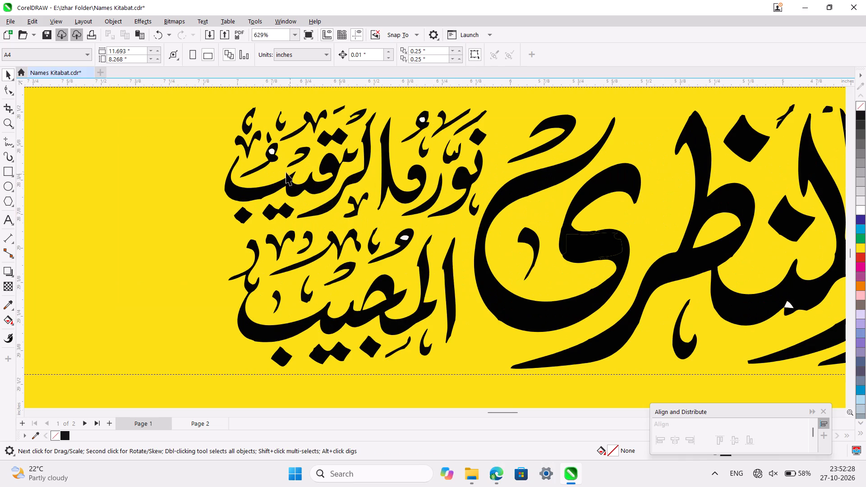
pyautogui.click(272, 152)
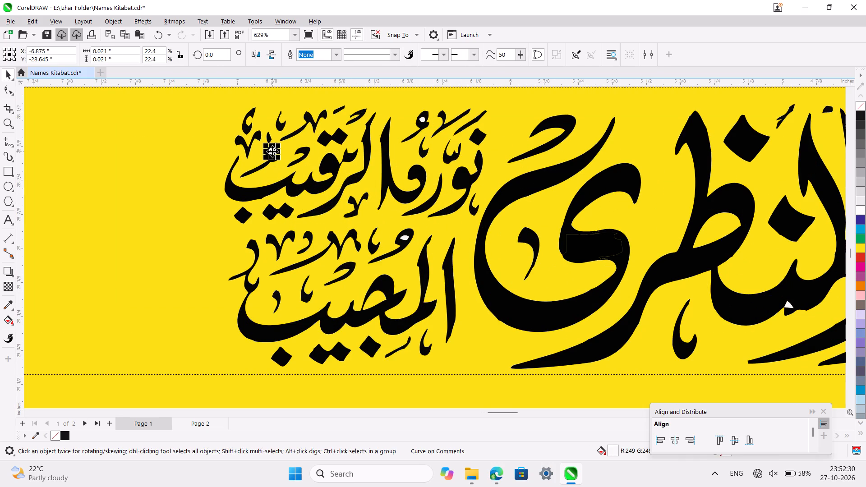
pyautogui.press('Delete')
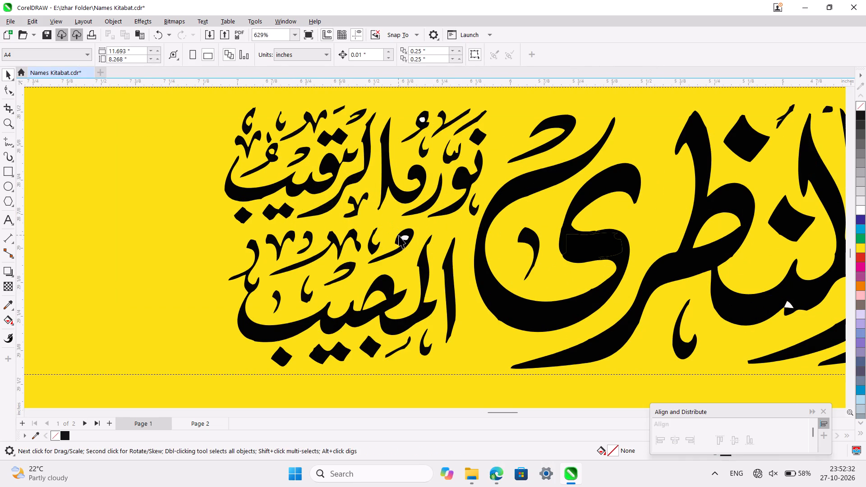
pyautogui.click(405, 239)
pyautogui.press('Delete')
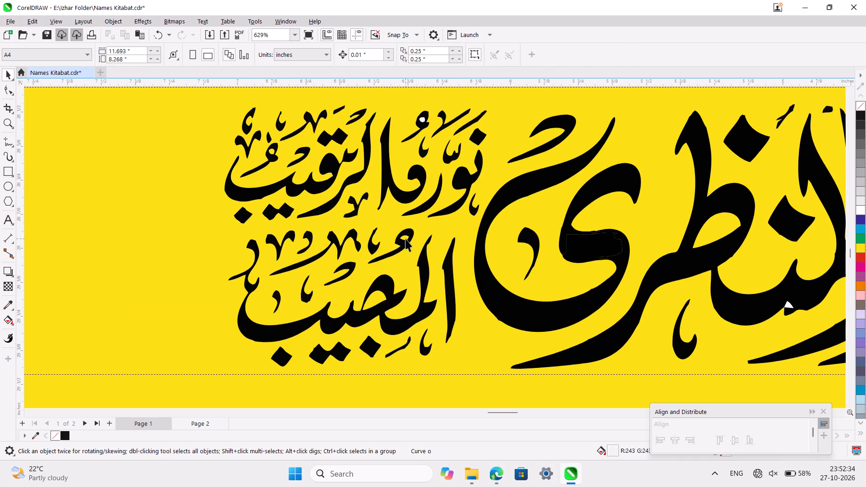
pyautogui.click(424, 118)
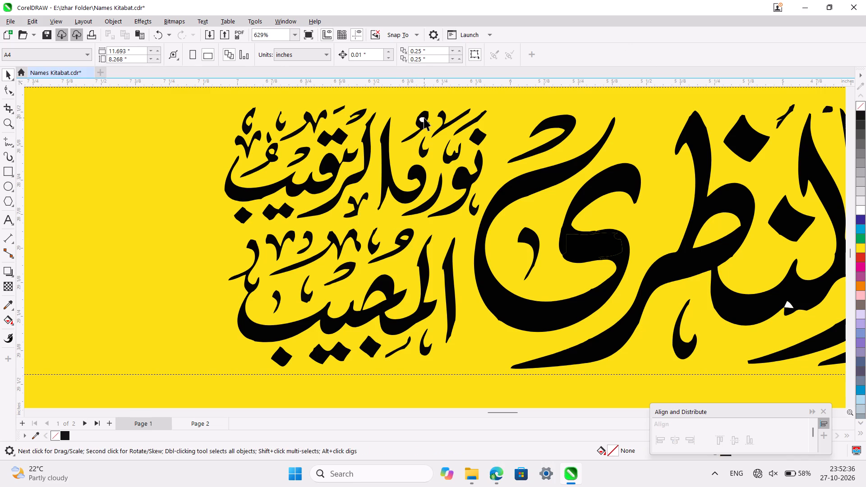
pyautogui.press('Delete')
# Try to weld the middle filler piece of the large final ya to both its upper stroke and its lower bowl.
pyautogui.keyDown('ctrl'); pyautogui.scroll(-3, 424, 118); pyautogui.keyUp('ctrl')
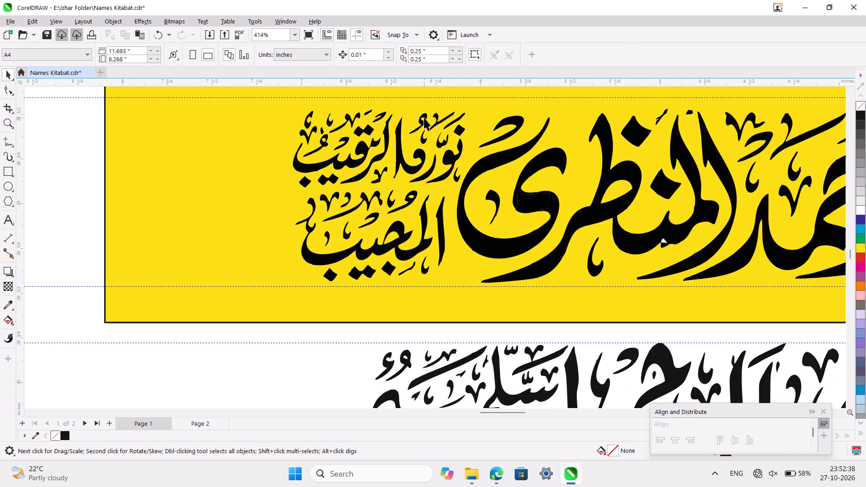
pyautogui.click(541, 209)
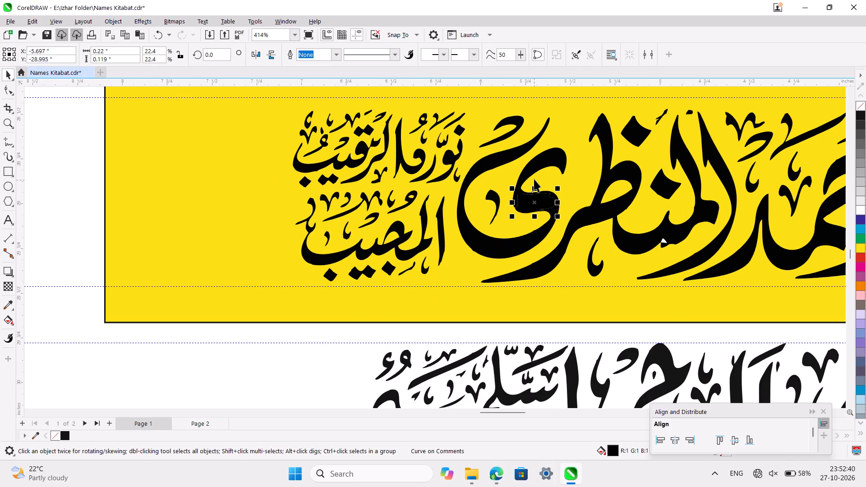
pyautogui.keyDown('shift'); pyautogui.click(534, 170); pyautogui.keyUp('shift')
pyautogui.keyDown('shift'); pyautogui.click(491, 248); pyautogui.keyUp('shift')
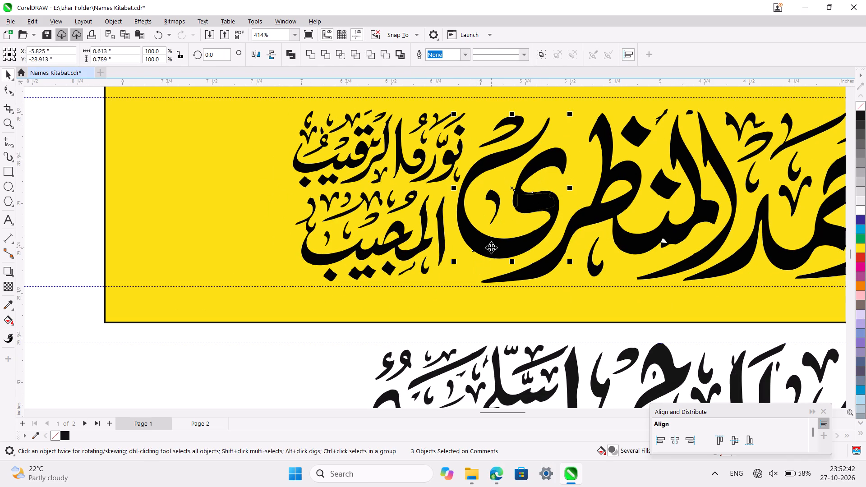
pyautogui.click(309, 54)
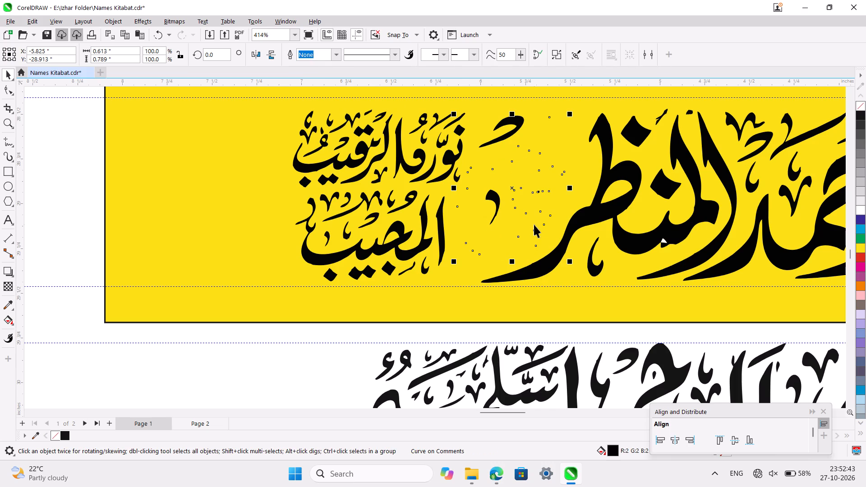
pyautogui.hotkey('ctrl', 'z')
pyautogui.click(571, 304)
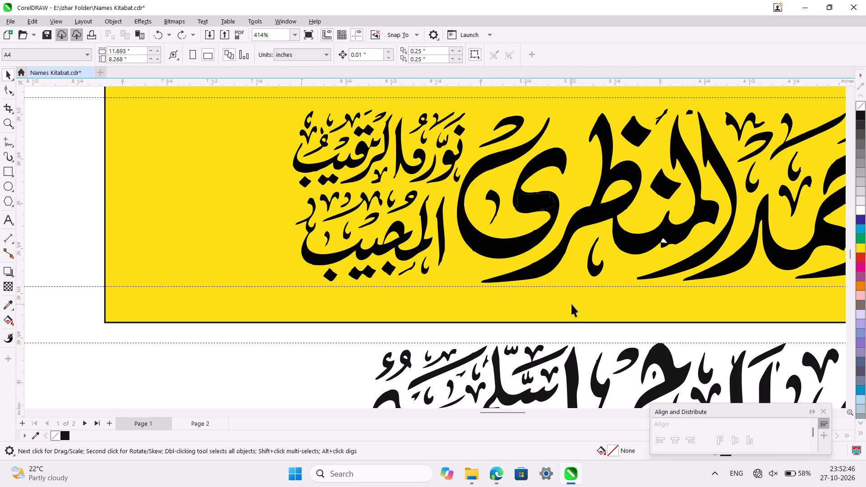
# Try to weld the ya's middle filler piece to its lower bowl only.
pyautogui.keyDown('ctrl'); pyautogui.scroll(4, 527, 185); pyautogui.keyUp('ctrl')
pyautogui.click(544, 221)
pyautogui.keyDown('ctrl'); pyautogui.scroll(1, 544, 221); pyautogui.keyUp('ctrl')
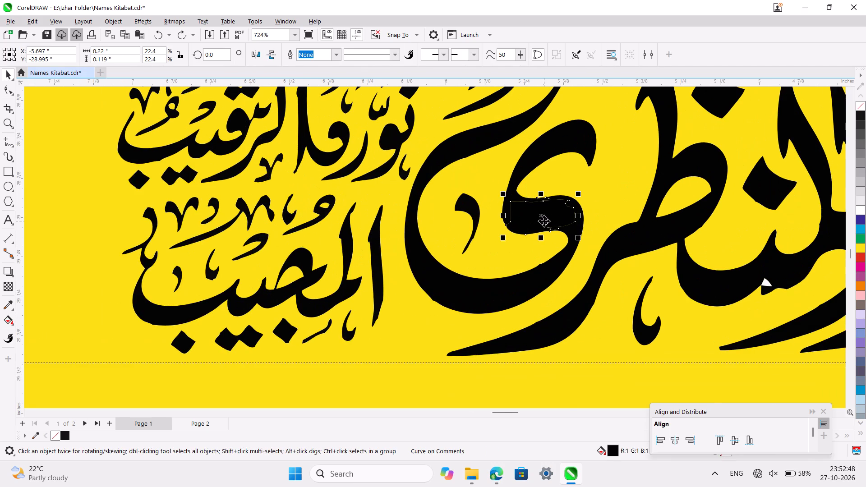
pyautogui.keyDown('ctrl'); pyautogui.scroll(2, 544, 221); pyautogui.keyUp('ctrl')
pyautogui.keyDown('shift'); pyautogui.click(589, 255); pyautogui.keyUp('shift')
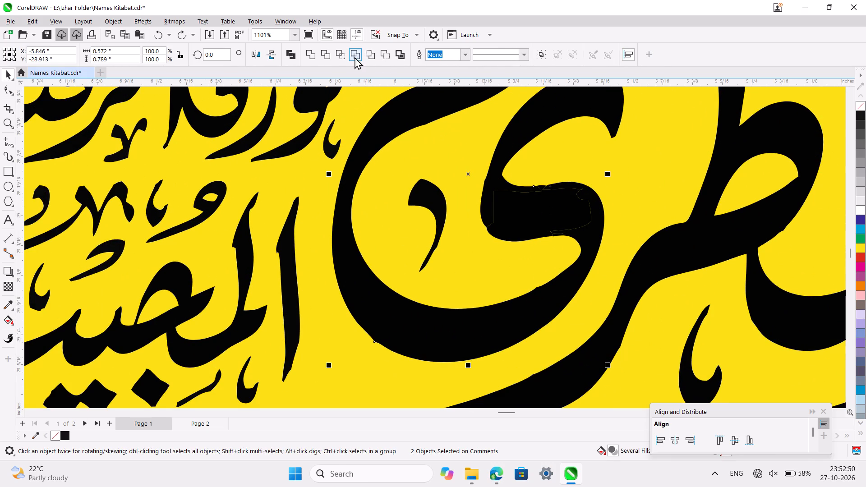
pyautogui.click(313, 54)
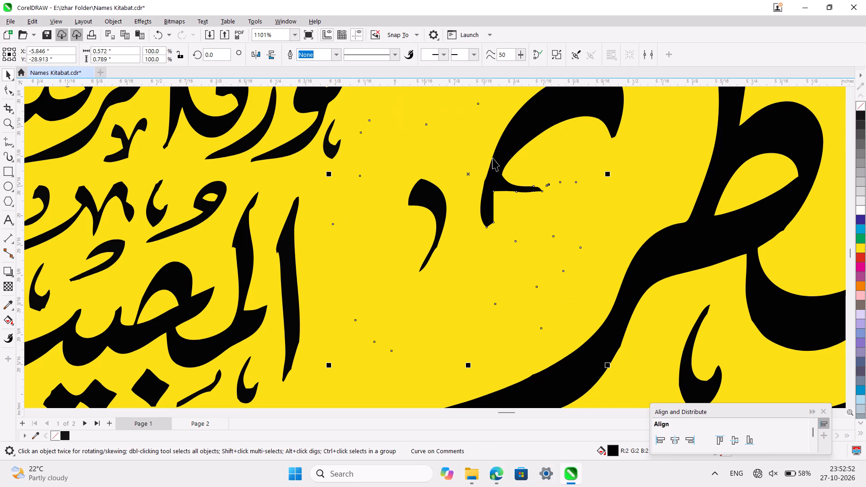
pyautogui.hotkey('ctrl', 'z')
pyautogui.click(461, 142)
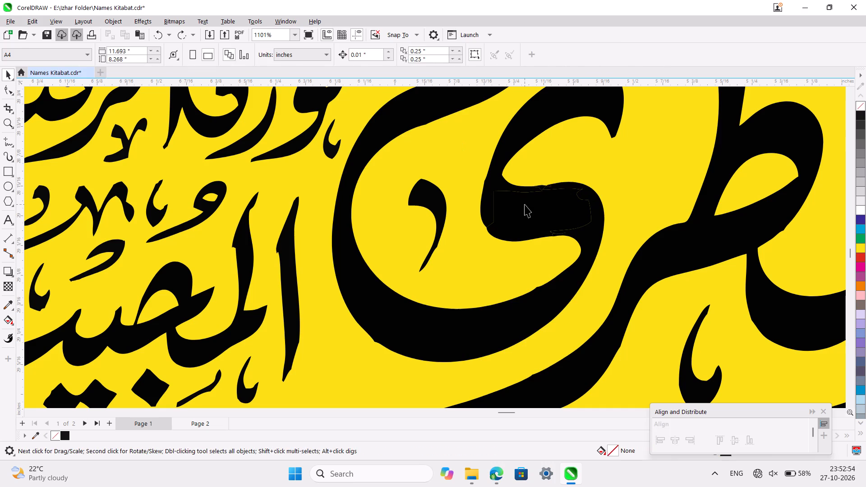
# Weld the ya's middle filler piece to the letter's upper stroke.
pyautogui.click(525, 204)
pyautogui.keyDown('ctrl'); pyautogui.scroll(4, 525, 204); pyautogui.keyUp('ctrl')
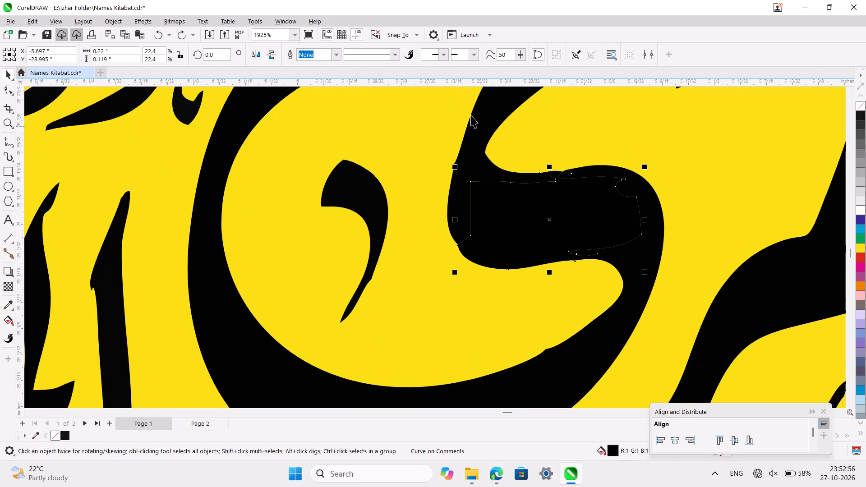
pyautogui.keyDown('shift'); pyautogui.click(485, 118); pyautogui.keyUp('shift')
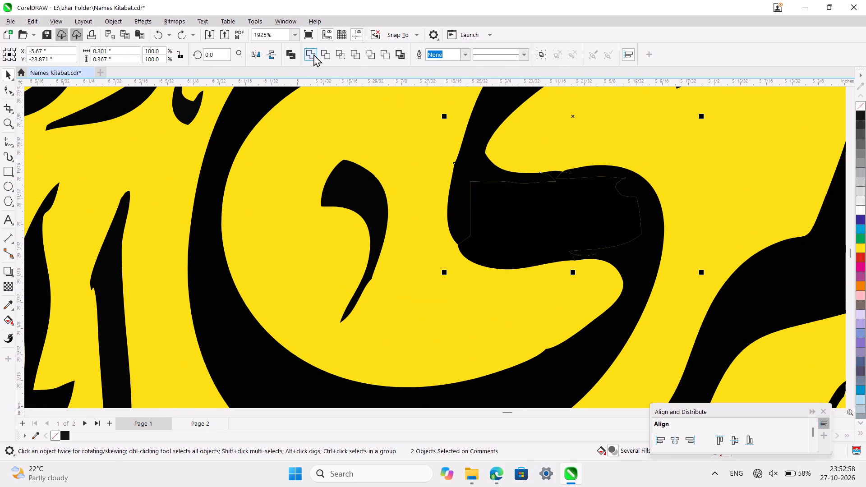
pyautogui.click(313, 54)
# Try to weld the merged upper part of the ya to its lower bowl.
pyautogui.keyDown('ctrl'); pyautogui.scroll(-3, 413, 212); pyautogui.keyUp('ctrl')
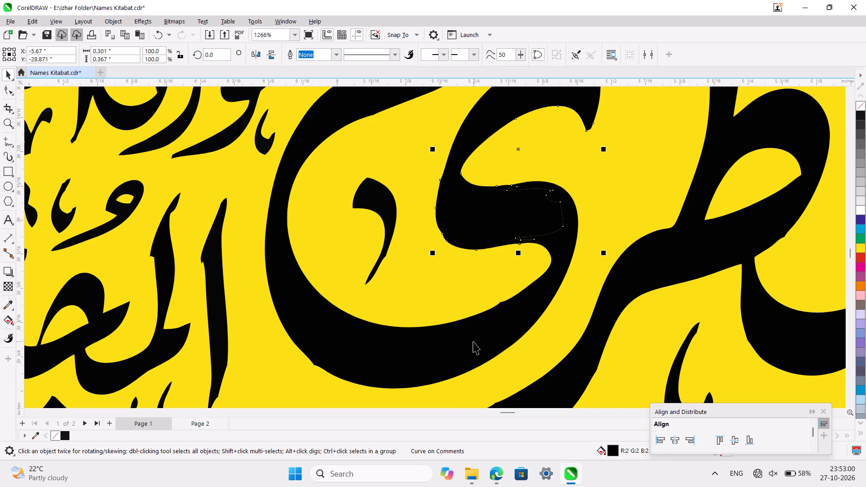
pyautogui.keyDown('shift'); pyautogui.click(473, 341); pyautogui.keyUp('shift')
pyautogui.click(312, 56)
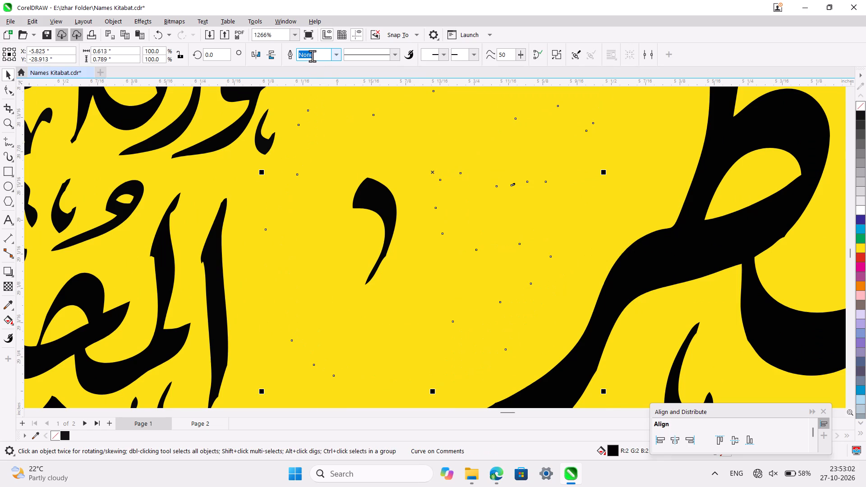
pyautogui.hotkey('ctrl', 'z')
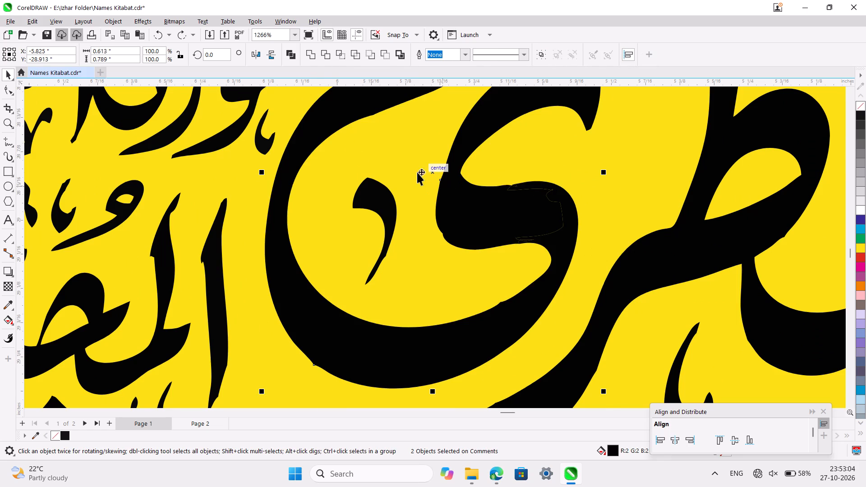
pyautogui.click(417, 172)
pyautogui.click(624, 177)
# Delete the extra node on the merged ya piece's upper edge where its outline crosses itself near the bowl junction.
pyautogui.click(517, 212)
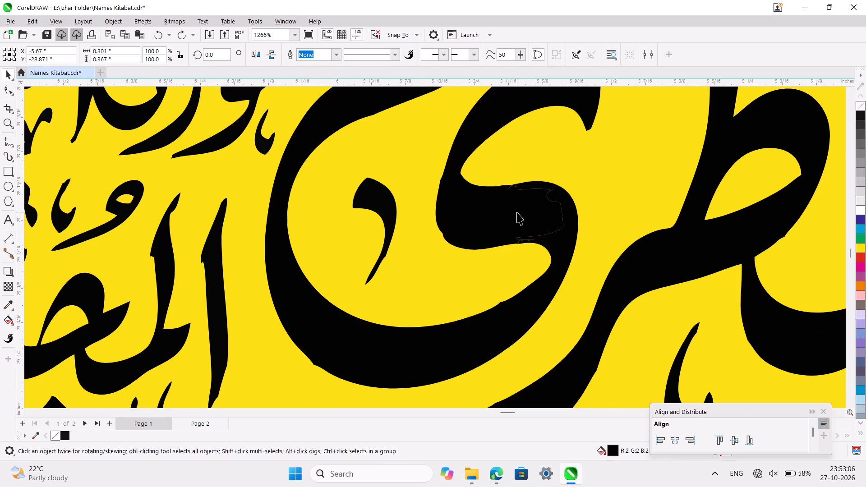
pyautogui.click(9, 94)
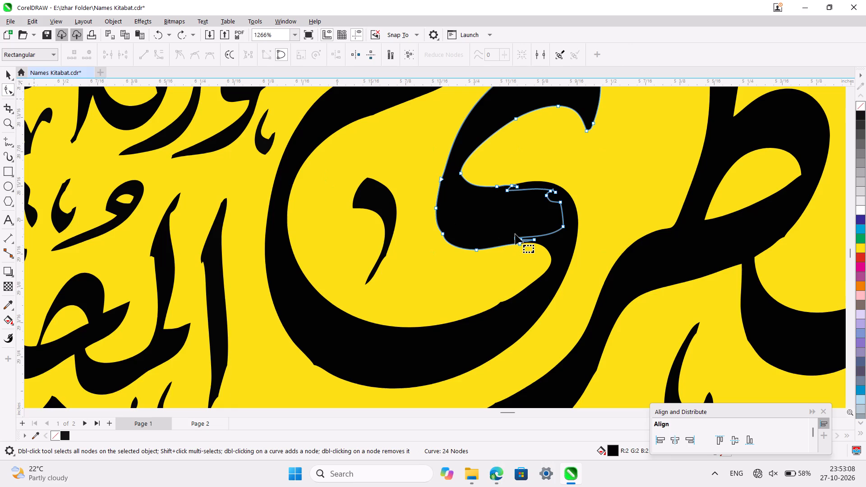
pyautogui.keyDown('ctrl'); pyautogui.scroll(6, 515, 234); pyautogui.keyUp('ctrl')
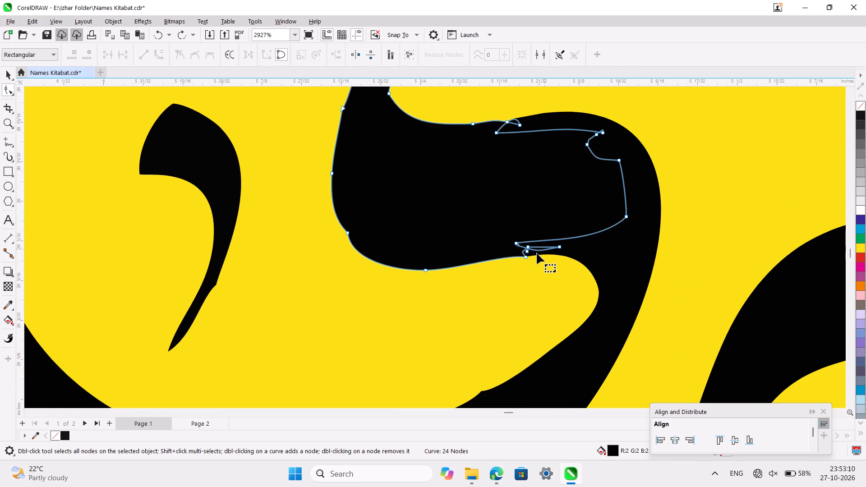
pyautogui.doubleClick(517, 126)
pyautogui.hotkey('ctrl', 'z')
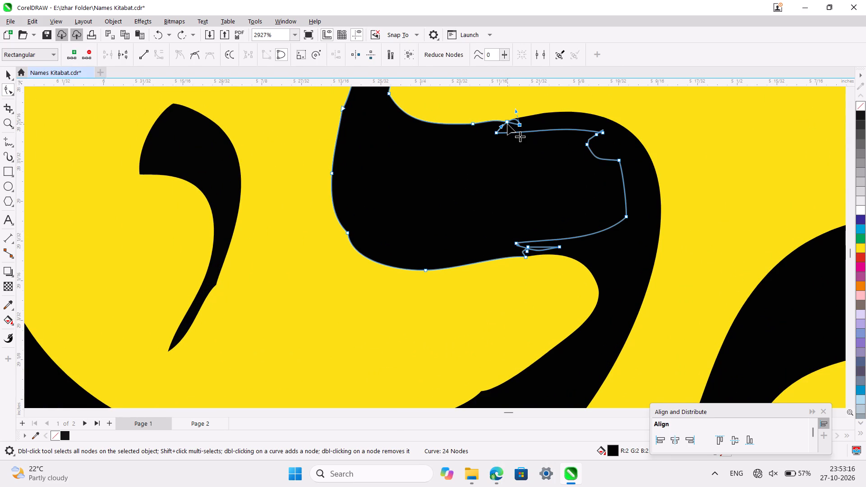
pyautogui.click(507, 122)
pyautogui.doubleClick(507, 122)
# Reshape the curve handles at the ya piece's upper-edge junction so the outline no longer loops and covers the gap beside the bowl.
pyautogui.scroll(3, 507, 122)
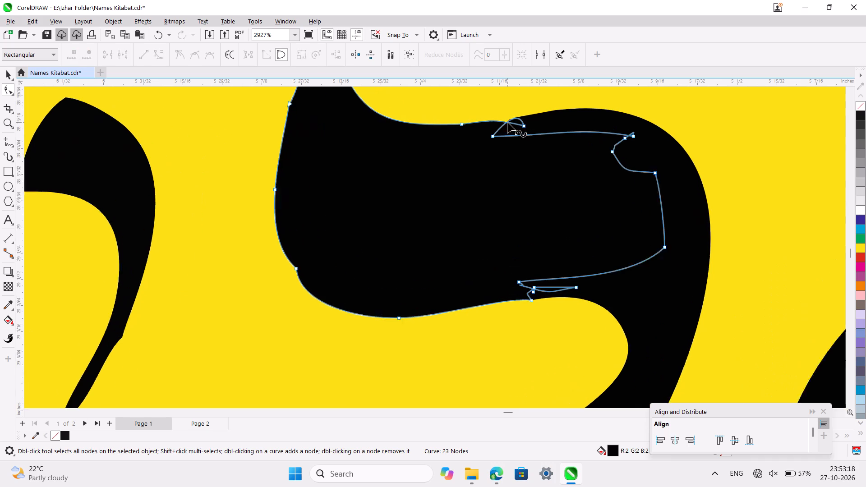
pyautogui.click(526, 128)
pyautogui.keyDown('ctrl'); pyautogui.scroll(4, 526, 128); pyautogui.keyUp('ctrl')
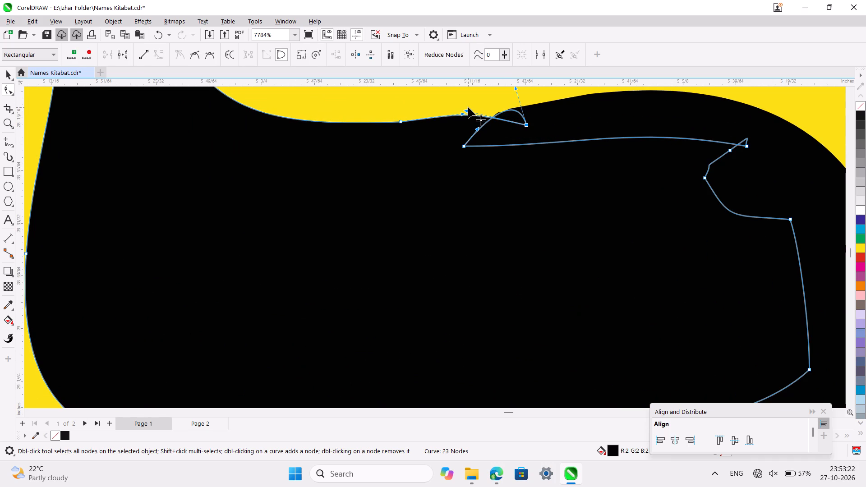
pyautogui.moveTo(467, 110); pyautogui.dragTo(524, 77)
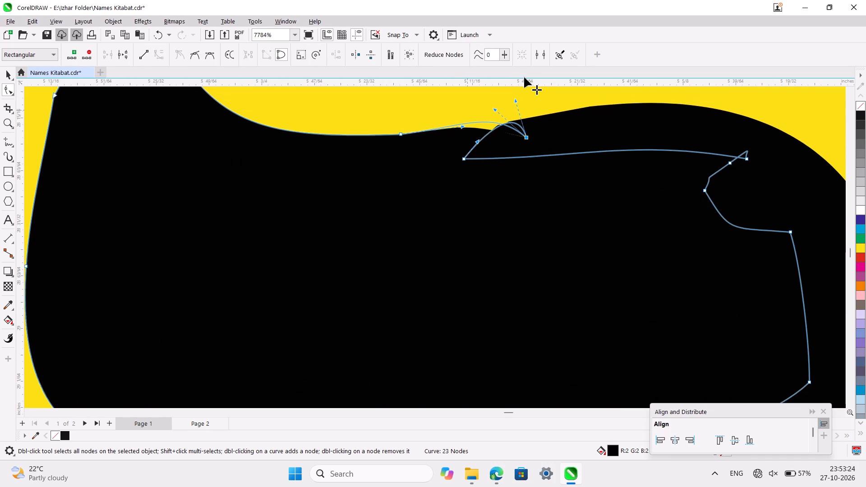
pyautogui.moveTo(524, 77); pyautogui.dragTo(494, 109)
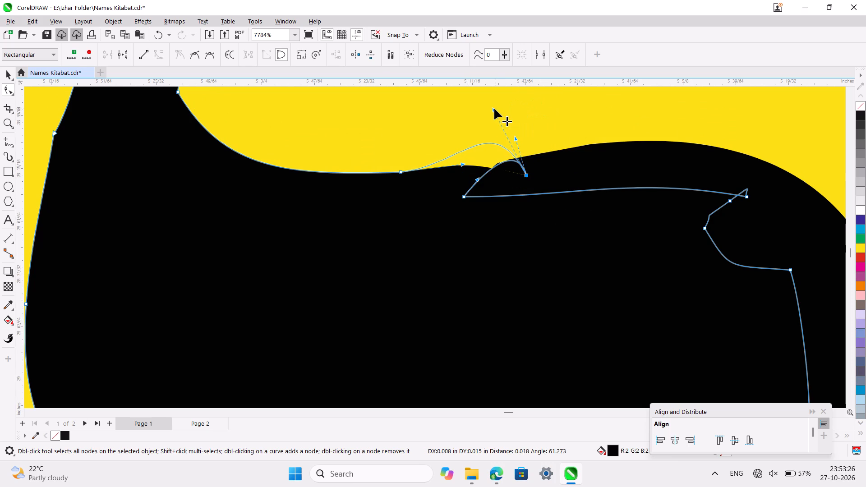
pyautogui.moveTo(494, 109); pyautogui.dragTo(494, 108)
pyautogui.moveTo(516, 138); pyautogui.dragTo(561, 145)
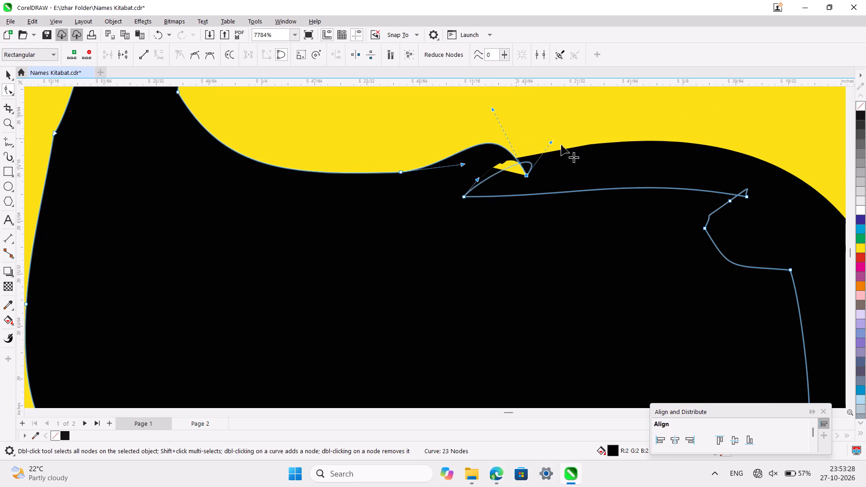
pyautogui.moveTo(561, 145); pyautogui.dragTo(493, 190)
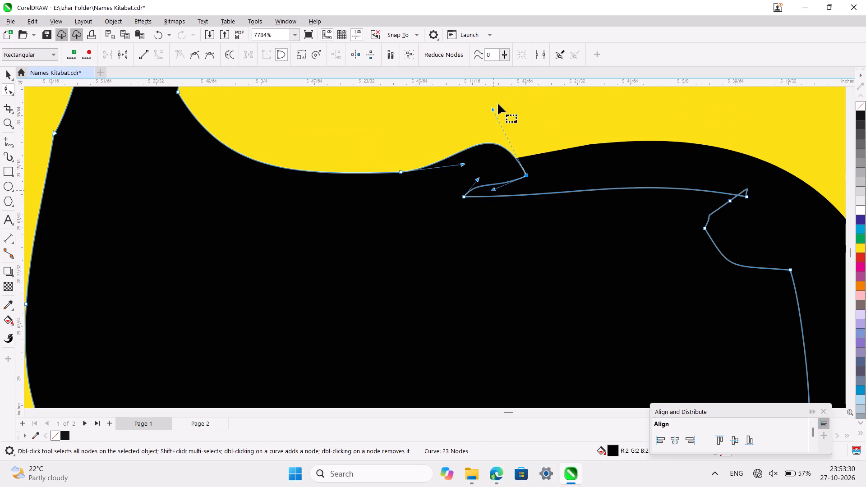
pyautogui.moveTo(495, 111); pyautogui.dragTo(510, 157)
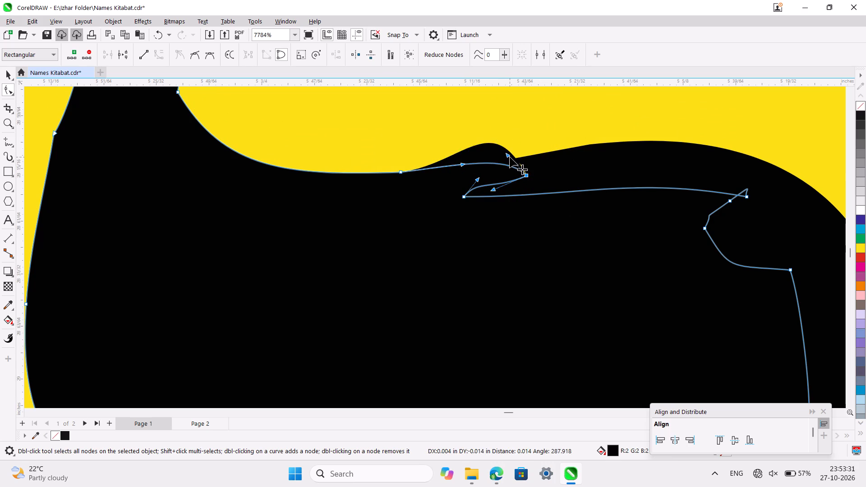
pyautogui.moveTo(508, 154); pyautogui.dragTo(532, 152)
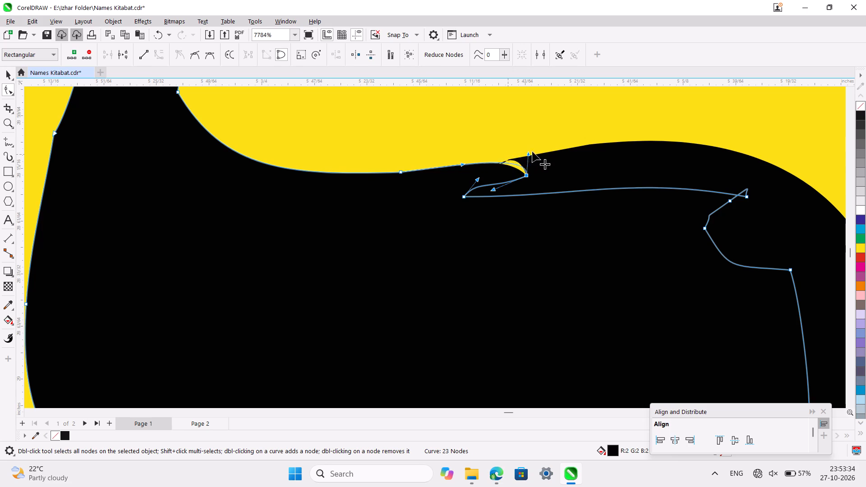
pyautogui.moveTo(532, 152); pyautogui.dragTo(544, 148)
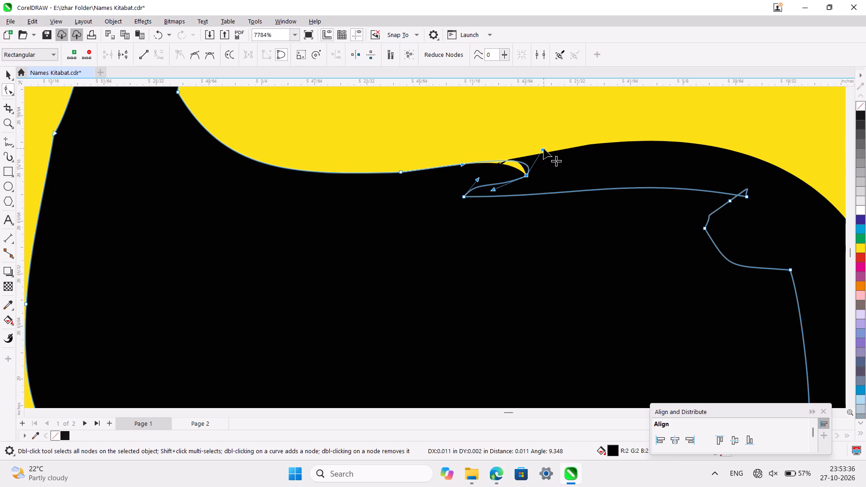
pyautogui.moveTo(544, 148); pyautogui.dragTo(541, 146)
# Delete the extra corner node at the far inner end of the ya piece's upper edge, inside the bowl overlap.
pyautogui.keyDown('ctrl'); pyautogui.scroll(-3, 546, 206); pyautogui.keyUp('ctrl')
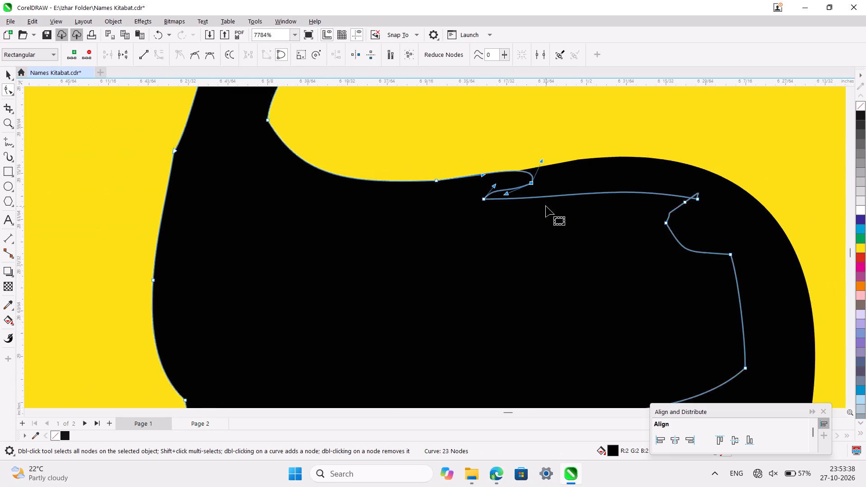
pyautogui.keyDown('ctrl'); pyautogui.scroll(-2, 546, 206); pyautogui.keyUp('ctrl')
pyautogui.click(647, 202)
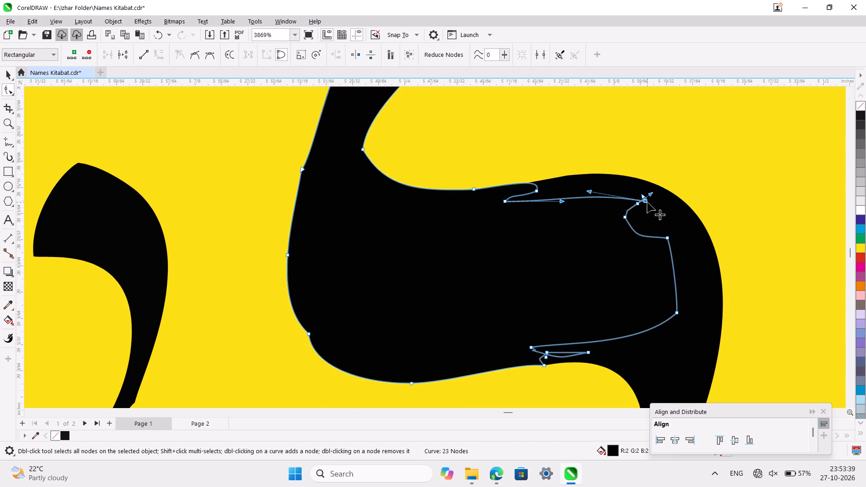
pyautogui.doubleClick(647, 202)
# Move the adjacent upper inner node outward and reshape its curve handles so the ya piece covers the small gap against the bowl.
pyautogui.keyDown('ctrl'); pyautogui.scroll(5, 635, 205); pyautogui.keyUp('ctrl')
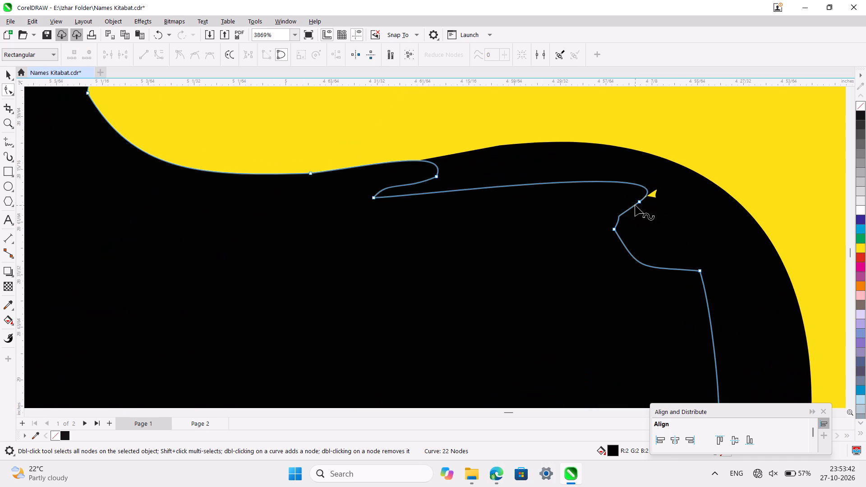
pyautogui.click(639, 202)
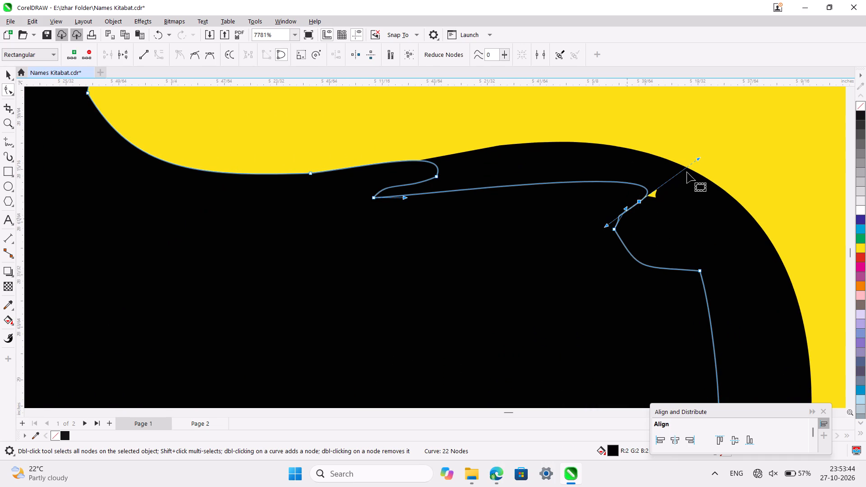
pyautogui.moveTo(700, 161); pyautogui.dragTo(643, 182)
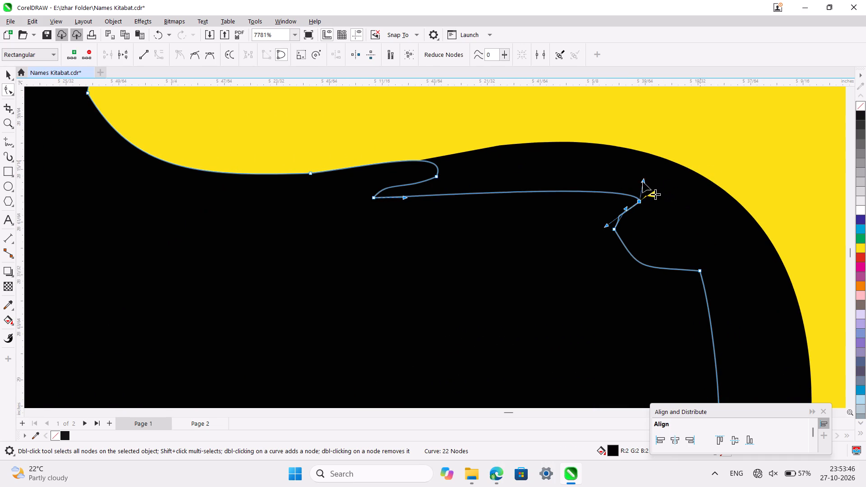
pyautogui.moveTo(643, 182); pyautogui.dragTo(623, 175)
pyautogui.moveTo(607, 226); pyautogui.dragTo(673, 196)
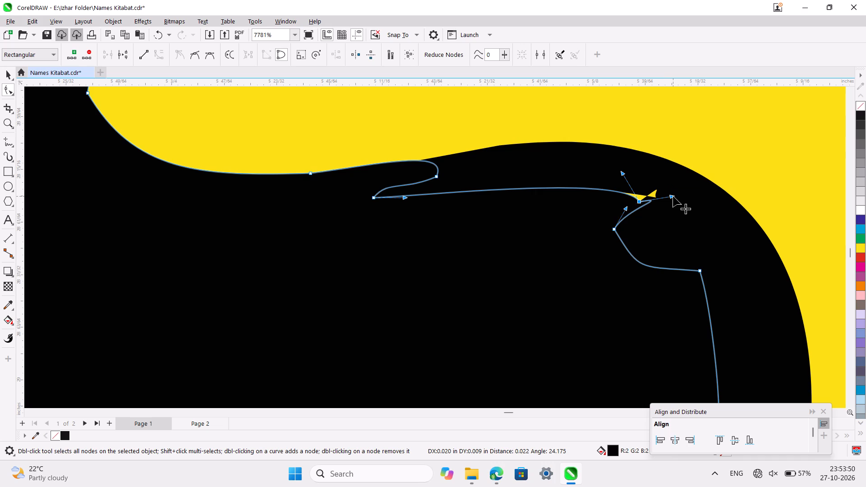
pyautogui.moveTo(640, 201); pyautogui.dragTo(652, 188)
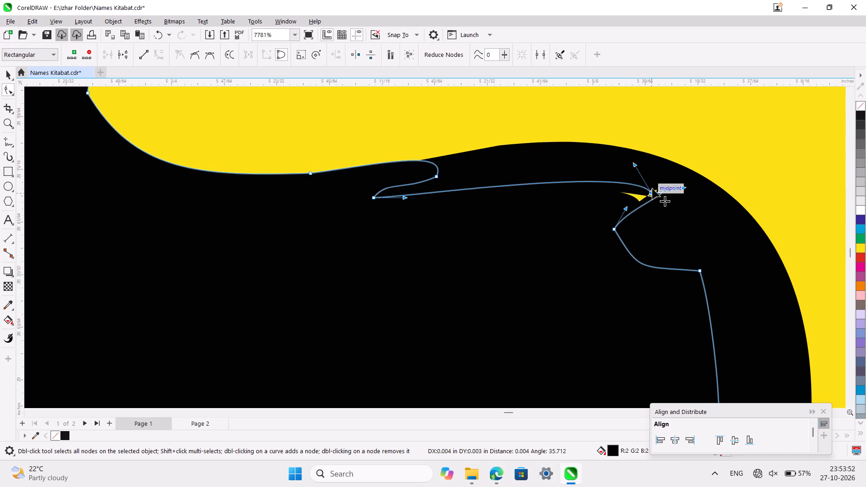
pyautogui.moveTo(682, 188); pyautogui.dragTo(662, 212)
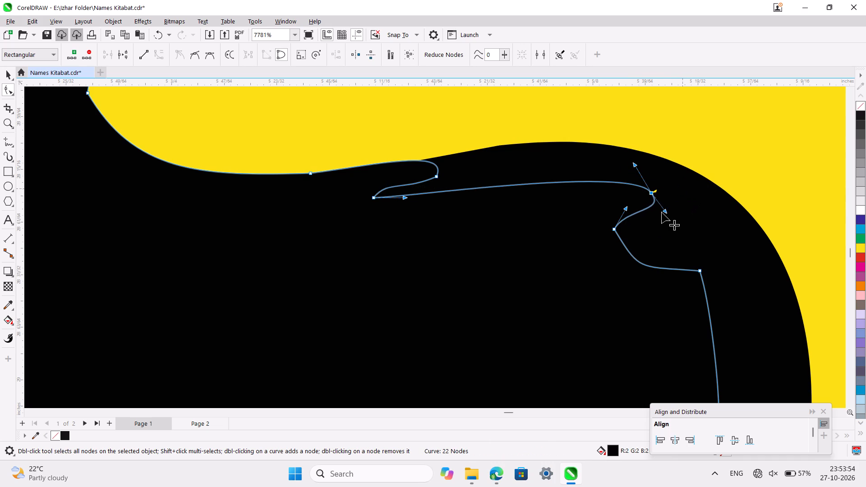
pyautogui.moveTo(662, 212); pyautogui.dragTo(655, 212)
pyautogui.moveTo(652, 194); pyautogui.dragTo(667, 189)
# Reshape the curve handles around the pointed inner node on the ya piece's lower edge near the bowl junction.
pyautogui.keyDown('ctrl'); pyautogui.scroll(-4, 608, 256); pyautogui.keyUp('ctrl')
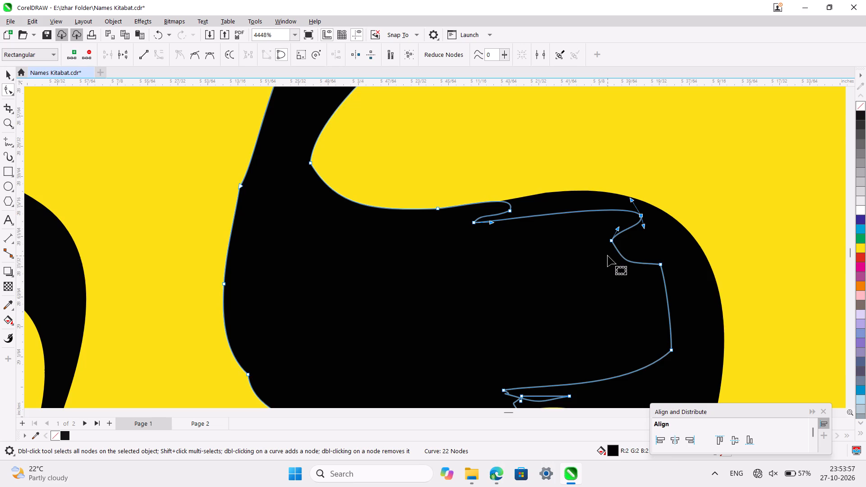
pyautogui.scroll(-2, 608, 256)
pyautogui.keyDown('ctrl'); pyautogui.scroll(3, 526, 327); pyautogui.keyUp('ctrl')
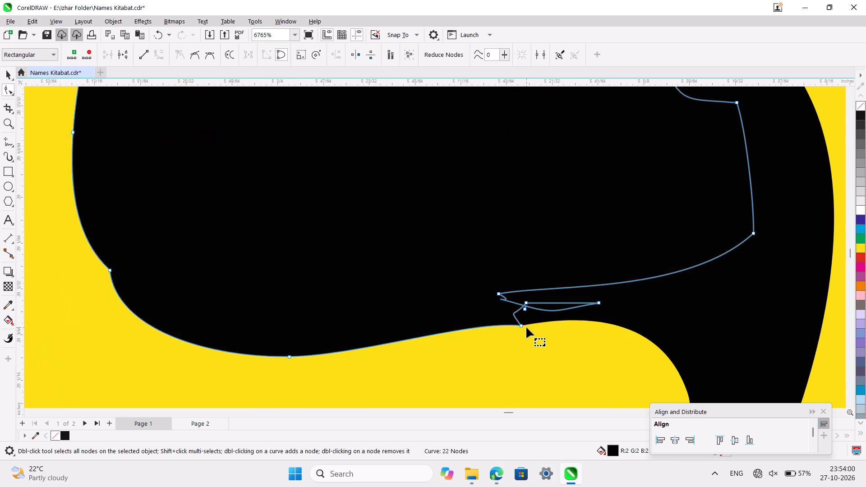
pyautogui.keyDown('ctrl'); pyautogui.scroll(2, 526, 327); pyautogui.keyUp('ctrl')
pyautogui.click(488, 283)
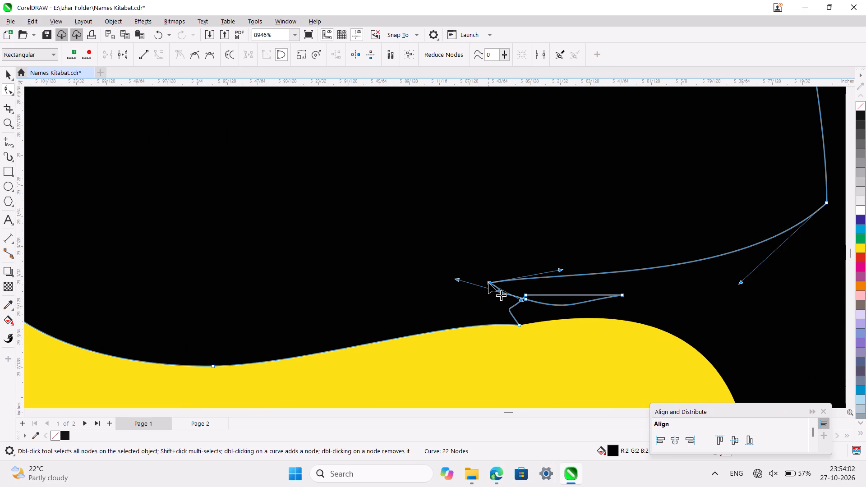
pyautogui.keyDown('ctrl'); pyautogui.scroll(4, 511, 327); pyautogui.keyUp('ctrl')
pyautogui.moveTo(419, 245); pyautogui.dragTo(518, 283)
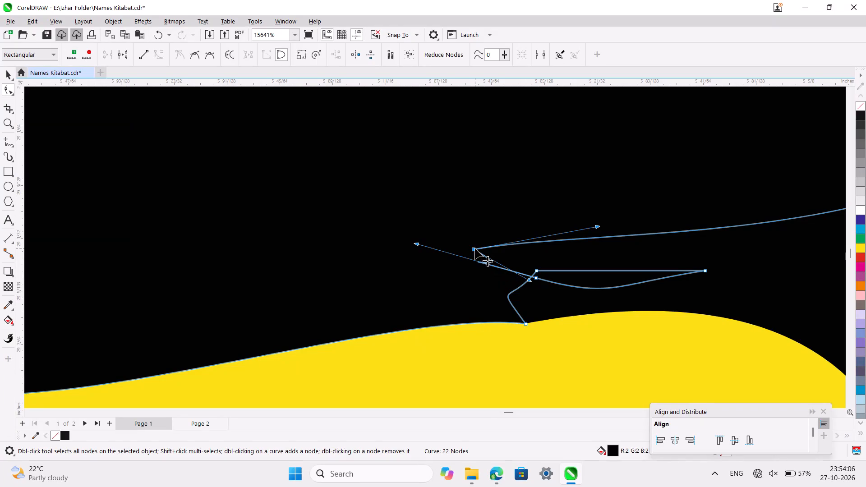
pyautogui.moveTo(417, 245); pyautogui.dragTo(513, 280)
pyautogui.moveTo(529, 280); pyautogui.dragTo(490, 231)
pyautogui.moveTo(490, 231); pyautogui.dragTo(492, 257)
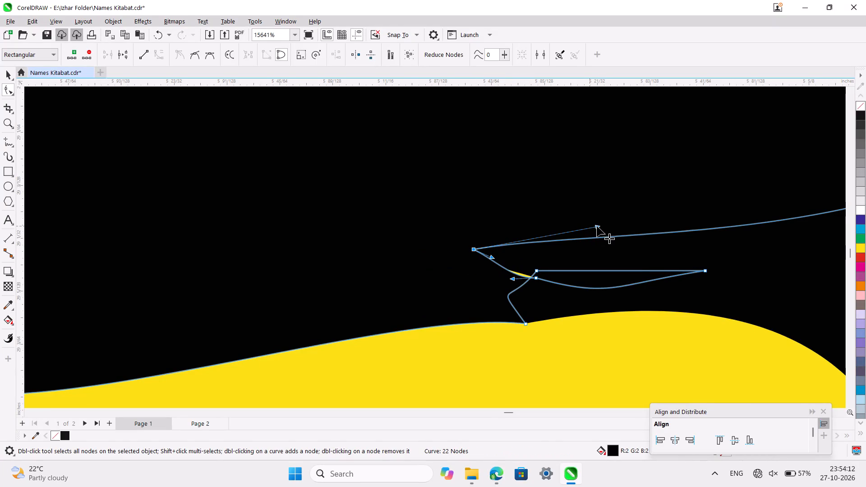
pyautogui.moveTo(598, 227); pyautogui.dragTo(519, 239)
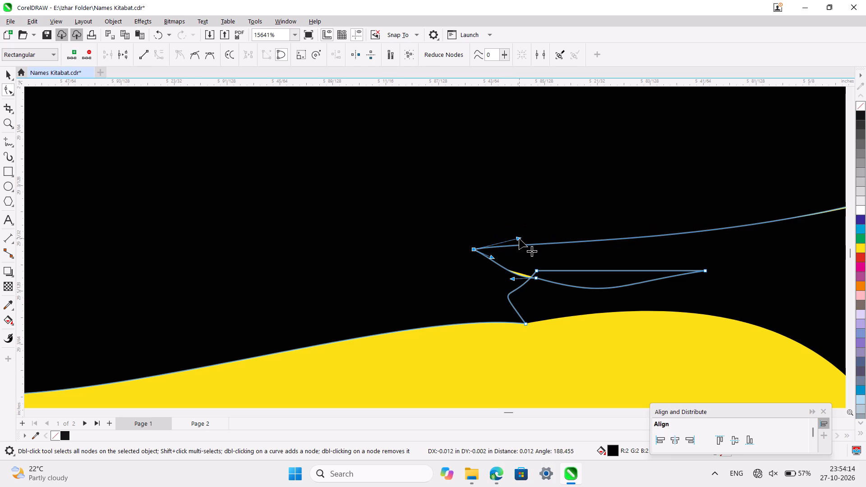
# Delete the three extra nodes forming the narrow spike on the ya piece's lower edge near the bowl junction.
pyautogui.click(538, 272)
pyautogui.keyDown('ctrl'); pyautogui.scroll(2, 538, 272); pyautogui.keyUp('ctrl')
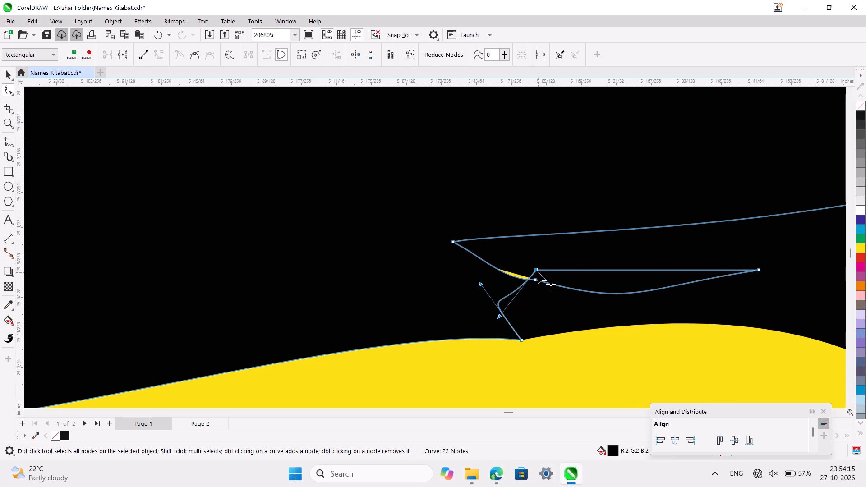
pyautogui.doubleClick(538, 272)
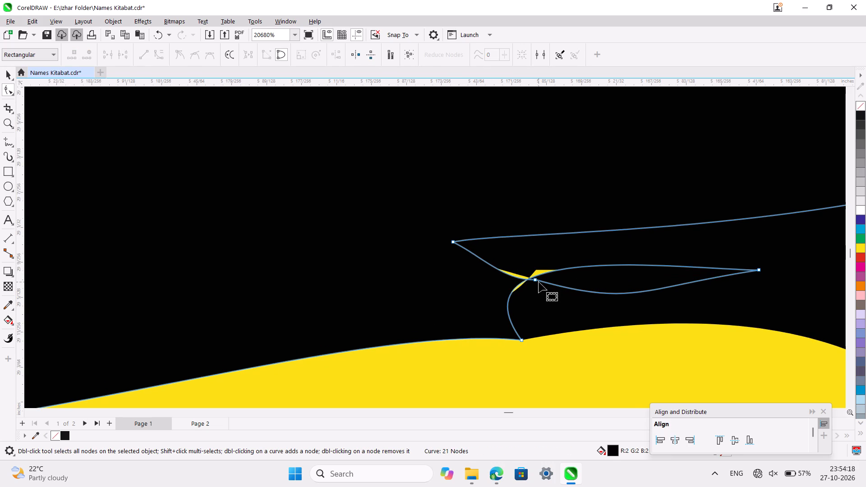
pyautogui.doubleClick(534, 282)
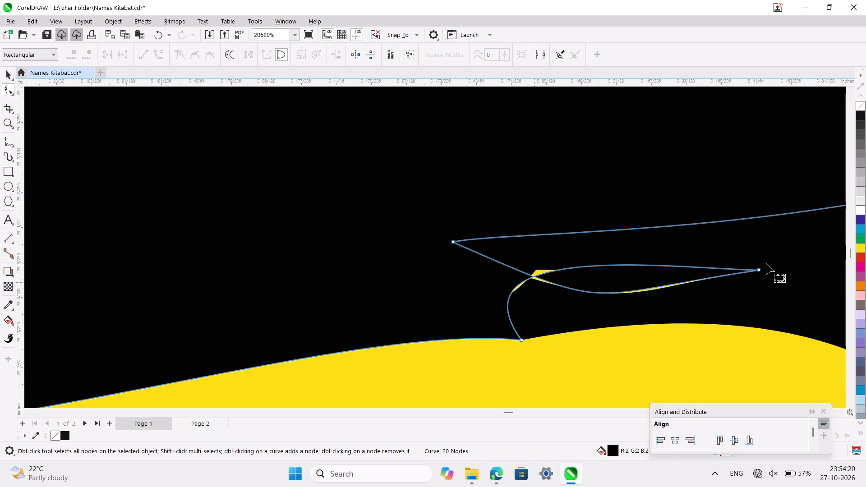
pyautogui.doubleClick(757, 272)
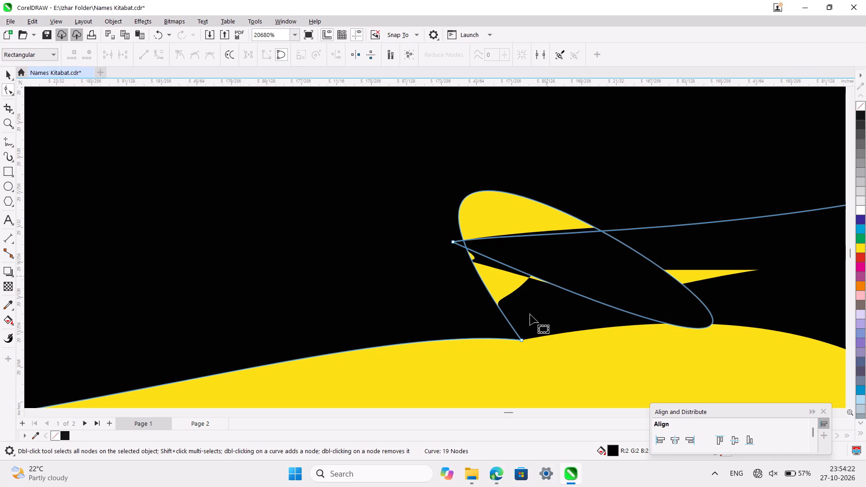
# Reshape the handles between the ya piece's lower inner node and its bottom-edge node so the looped outline becomes one short simple curve.
pyautogui.click(453, 243)
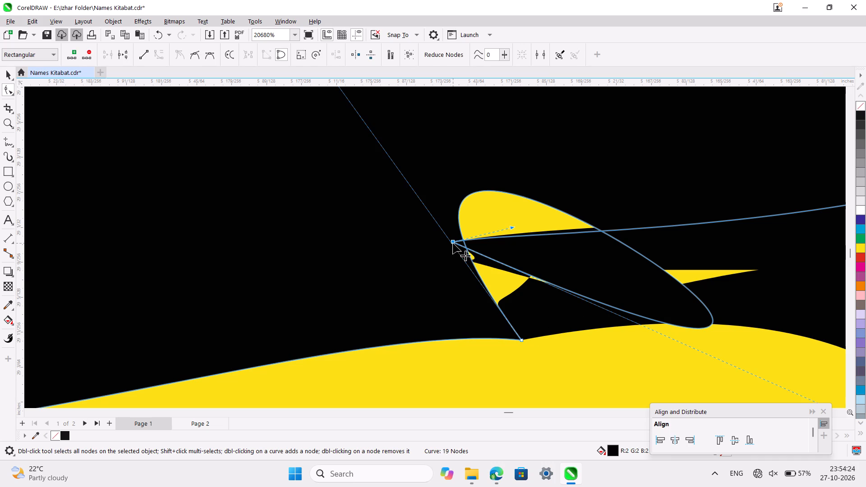
pyautogui.keyDown('ctrl'); pyautogui.scroll(-6, 572, 330); pyautogui.keyUp('ctrl')
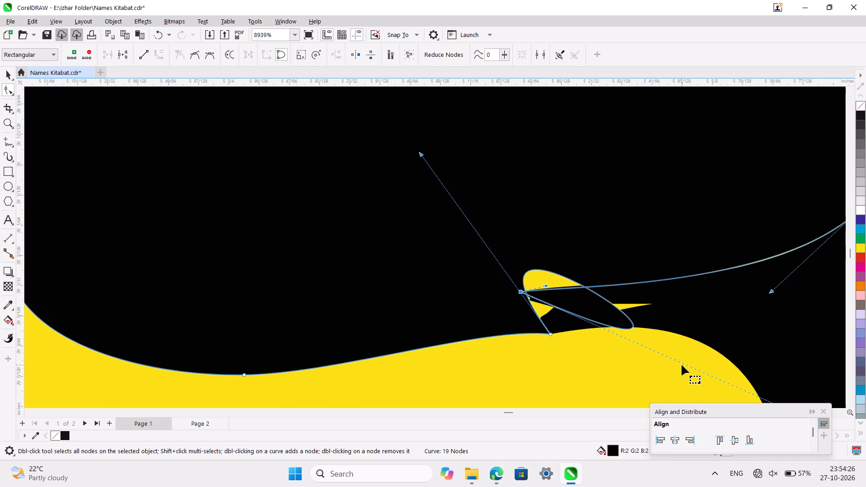
pyautogui.scroll(-2, 682, 365)
pyautogui.keyDown('ctrl'); pyautogui.scroll(-1, 682, 365); pyautogui.keyUp('ctrl')
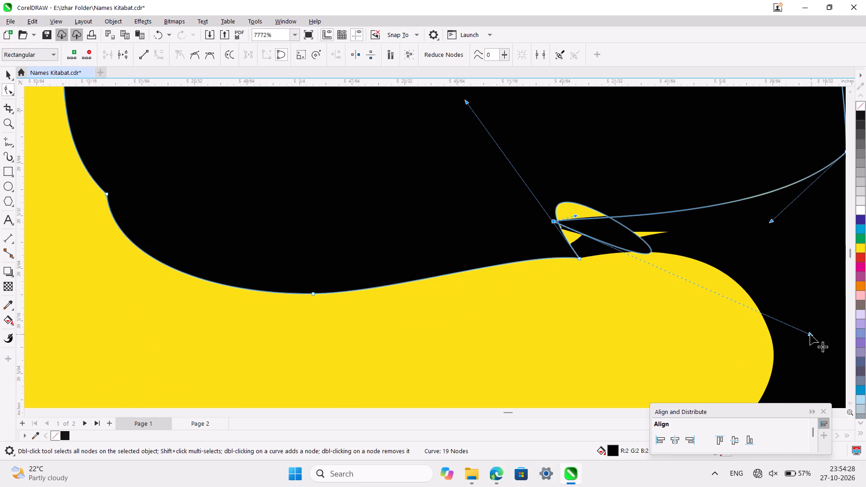
pyautogui.moveTo(810, 334); pyautogui.dragTo(470, 274)
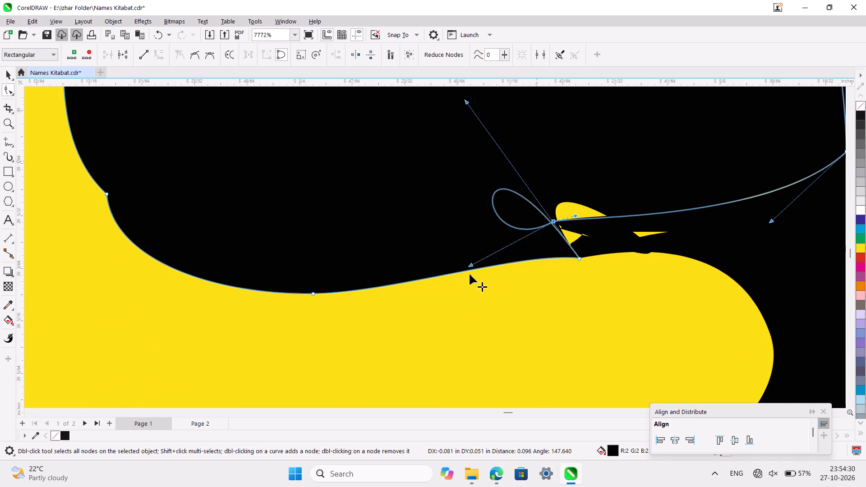
pyautogui.moveTo(470, 274); pyautogui.dragTo(576, 184)
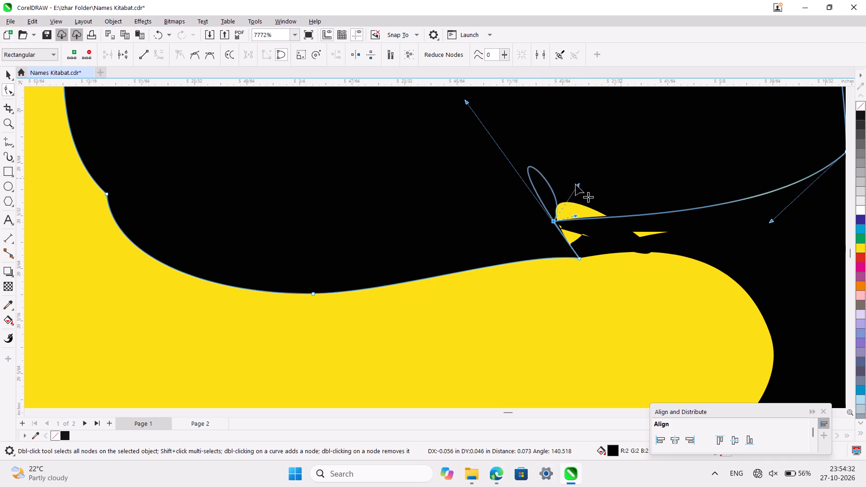
pyautogui.moveTo(576, 184); pyautogui.dragTo(577, 184)
pyautogui.keyDown('ctrl'); pyautogui.scroll(6, 577, 184); pyautogui.keyUp('ctrl')
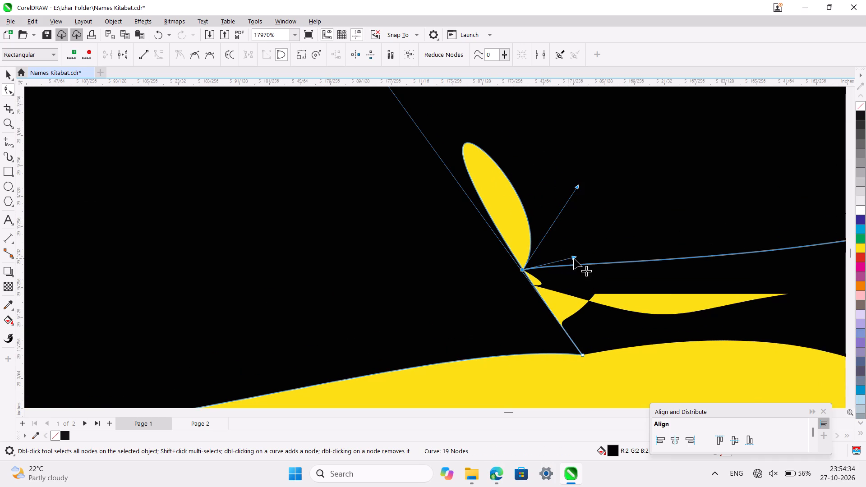
pyautogui.moveTo(574, 258); pyautogui.dragTo(572, 274)
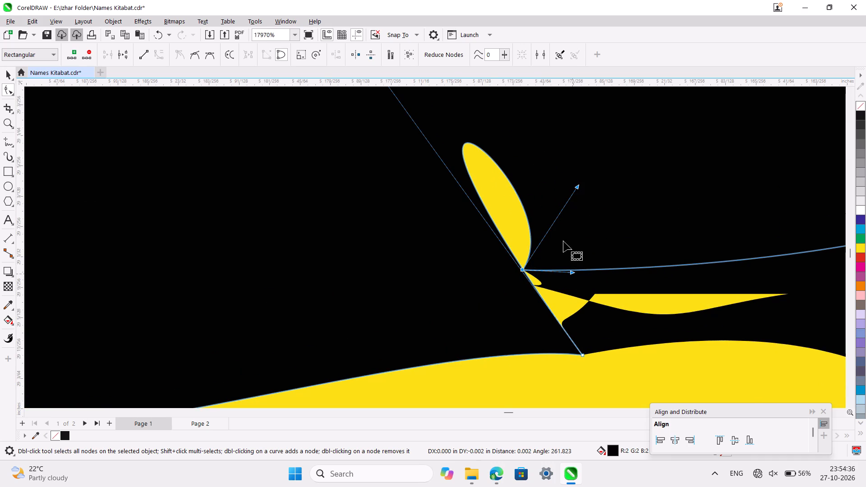
pyautogui.keyDown('ctrl'); pyautogui.scroll(-7, 461, 225); pyautogui.keyUp('ctrl')
pyautogui.scroll(1, 461, 225)
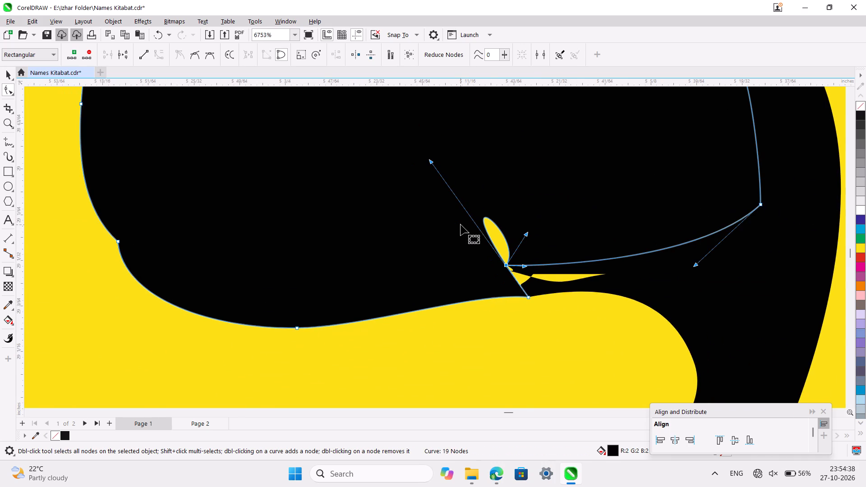
pyautogui.moveTo(432, 162); pyautogui.dragTo(533, 280)
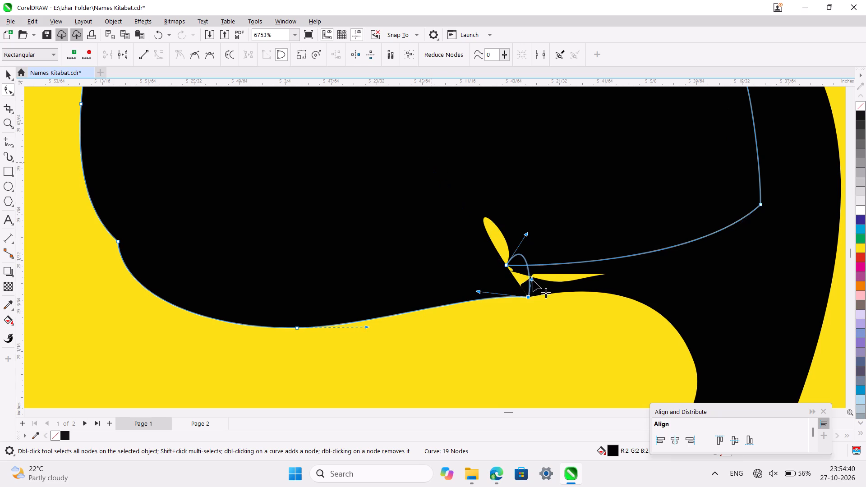
pyautogui.moveTo(533, 280); pyautogui.dragTo(519, 293)
pyautogui.keyDown('ctrl'); pyautogui.scroll(2, 519, 293); pyautogui.keyUp('ctrl')
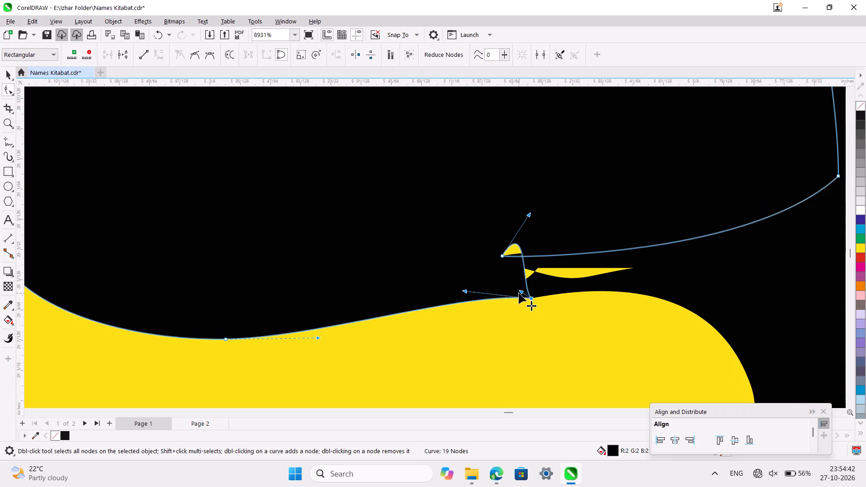
pyautogui.moveTo(529, 214); pyautogui.dragTo(468, 279)
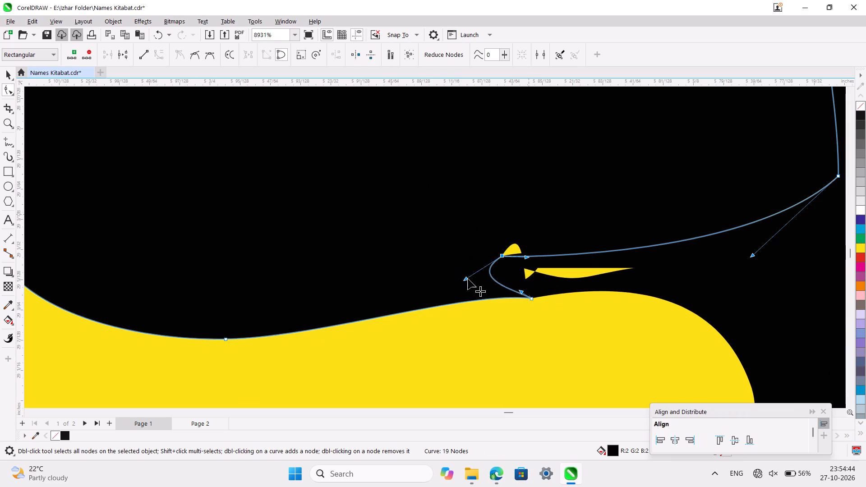
pyautogui.moveTo(468, 279); pyautogui.dragTo(495, 279)
# Delete the three extra nodes forming the matching spike on the bowl piece's outline at the lower junction.
pyautogui.keyDown('ctrl'); pyautogui.scroll(-2, 516, 275); pyautogui.keyUp('ctrl')
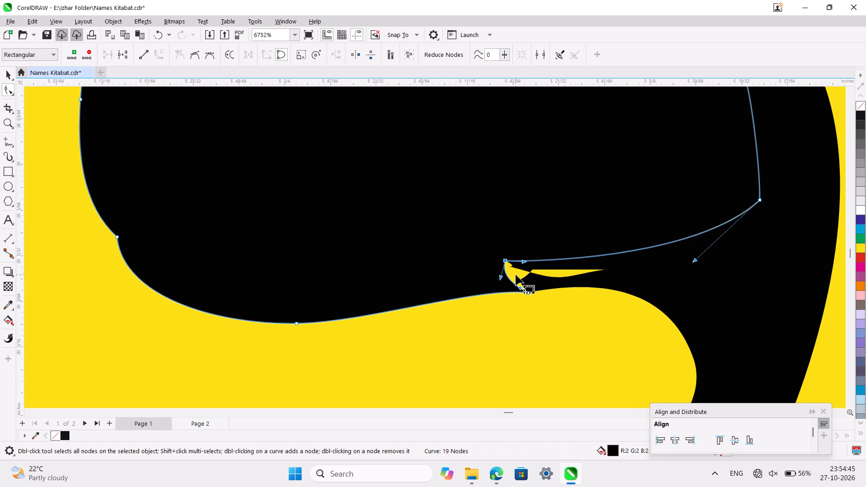
pyautogui.keyDown('ctrl'); pyautogui.scroll(5, 543, 275); pyautogui.keyUp('ctrl')
pyautogui.click(530, 284)
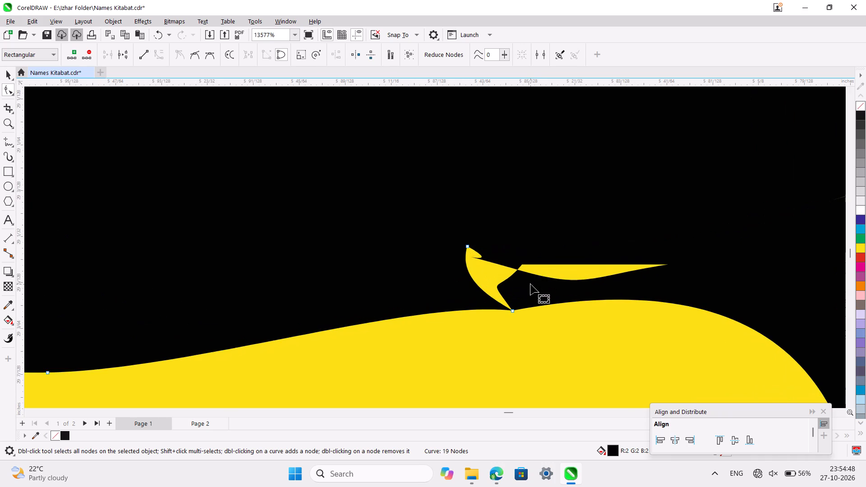
pyautogui.doubleClick(523, 266)
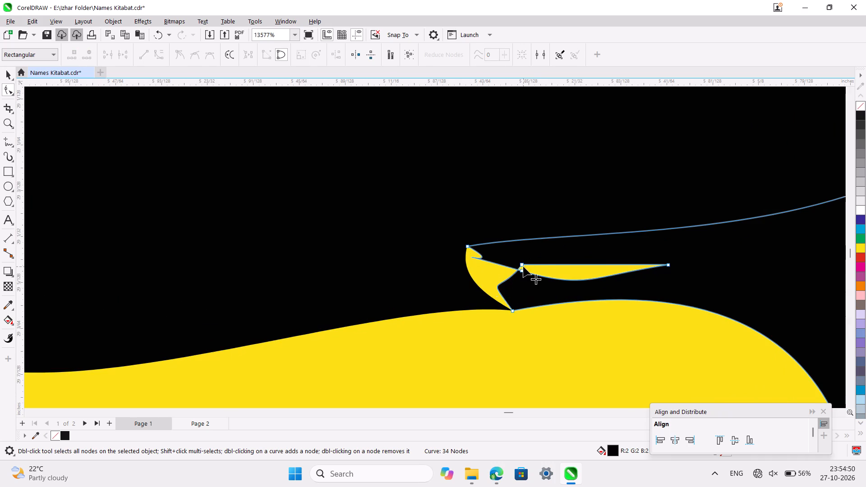
pyautogui.doubleClick(668, 266)
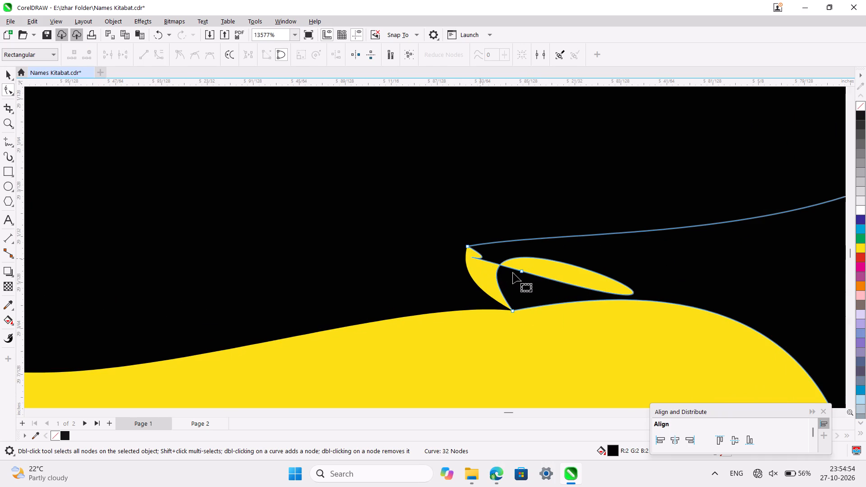
pyautogui.doubleClick(521, 273)
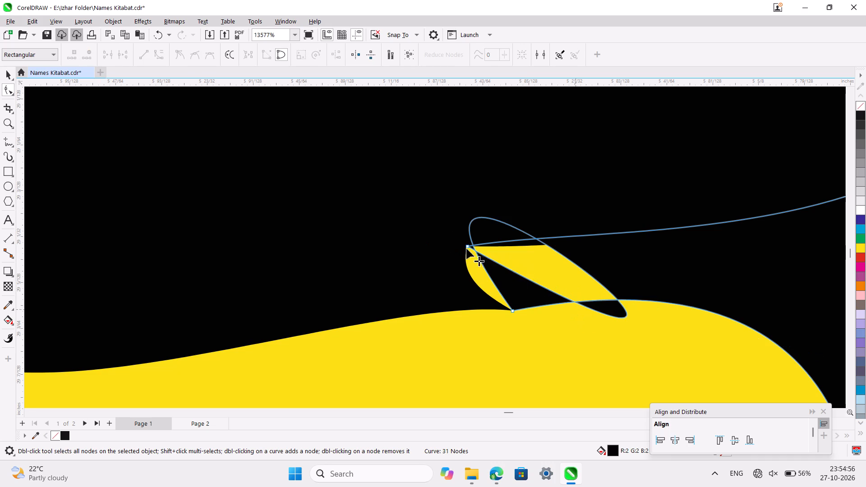
# Reshape the handles of the bowl piece's two lower junction nodes so the crossing loops become one short simple curve.
pyautogui.click(467, 247)
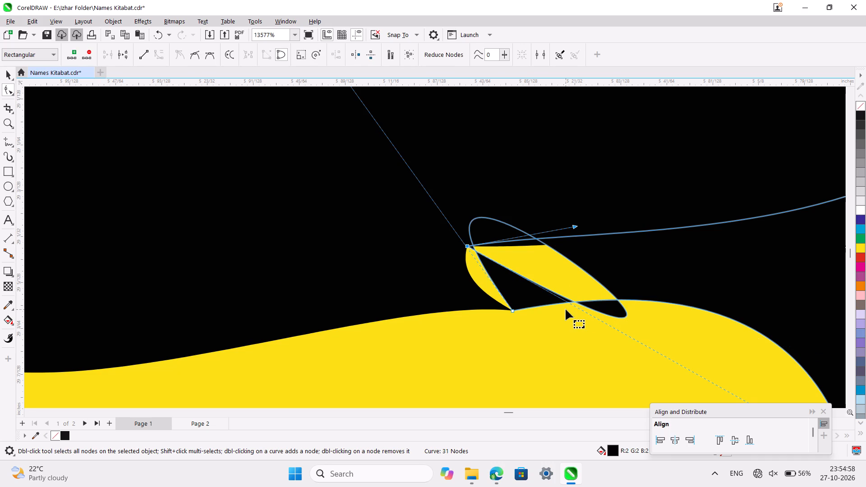
pyautogui.moveTo(575, 227); pyautogui.dragTo(438, 258)
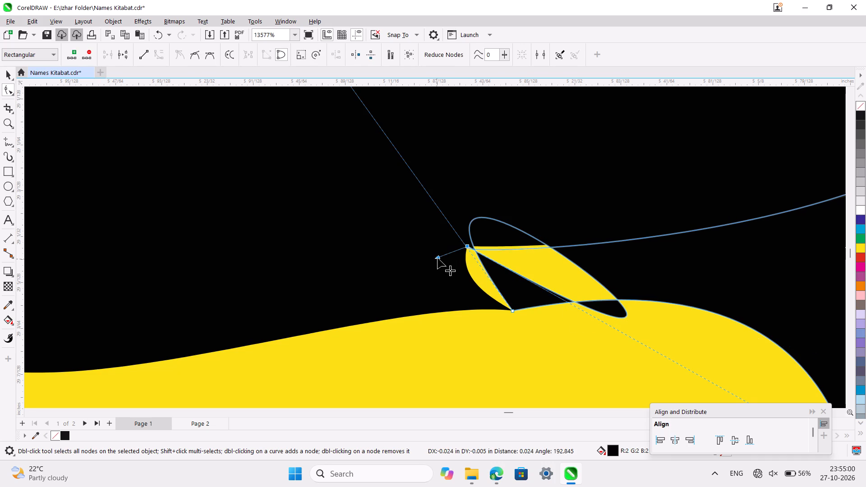
pyautogui.moveTo(438, 258); pyautogui.dragTo(476, 245)
pyautogui.keyDown('ctrl'); pyautogui.scroll(-3, 476, 245); pyautogui.keyUp('ctrl')
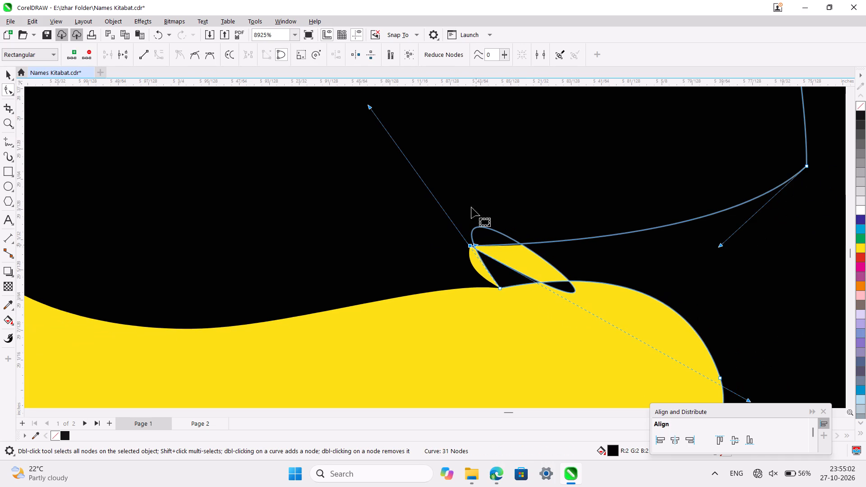
pyautogui.moveTo(370, 109); pyautogui.dragTo(473, 253)
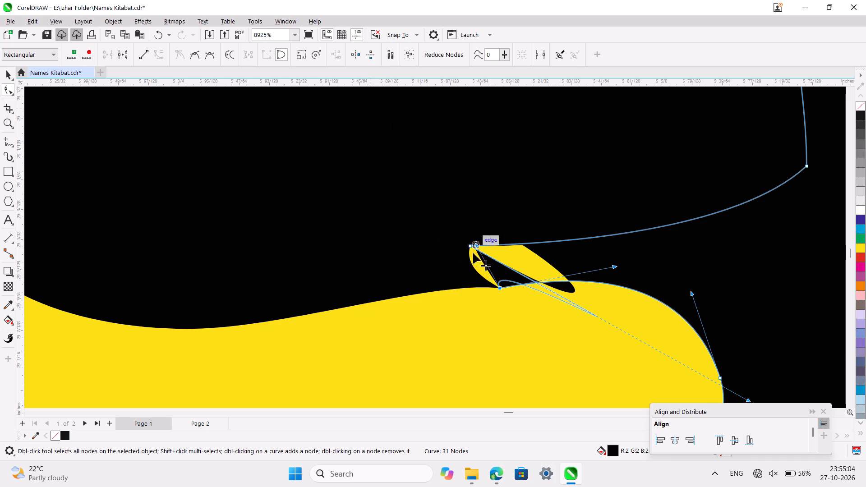
pyautogui.moveTo(473, 253); pyautogui.dragTo(450, 270)
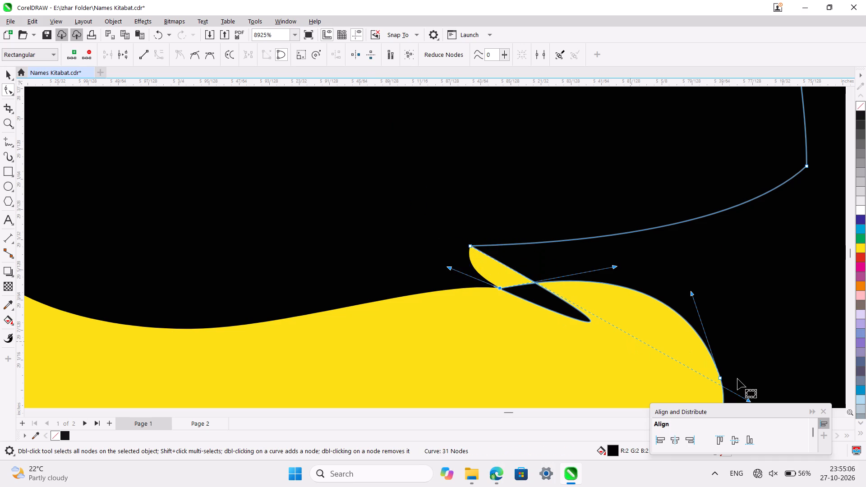
pyautogui.moveTo(749, 400); pyautogui.dragTo(603, 263)
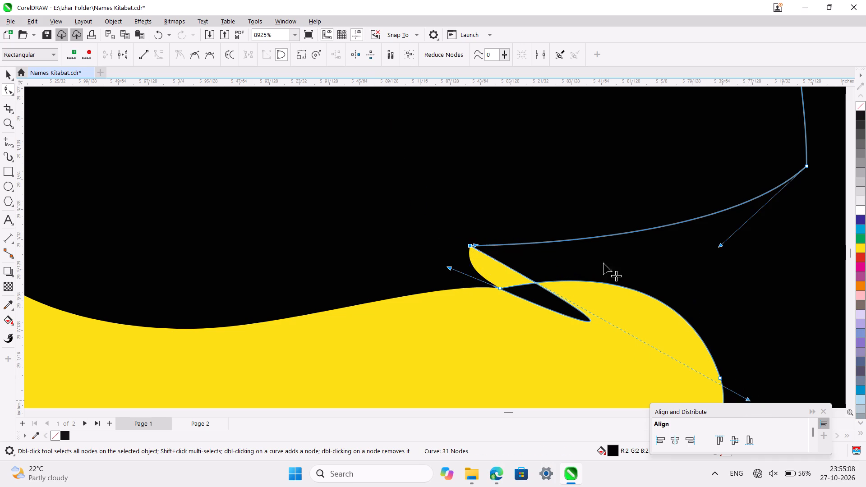
pyautogui.moveTo(603, 263); pyautogui.dragTo(453, 229)
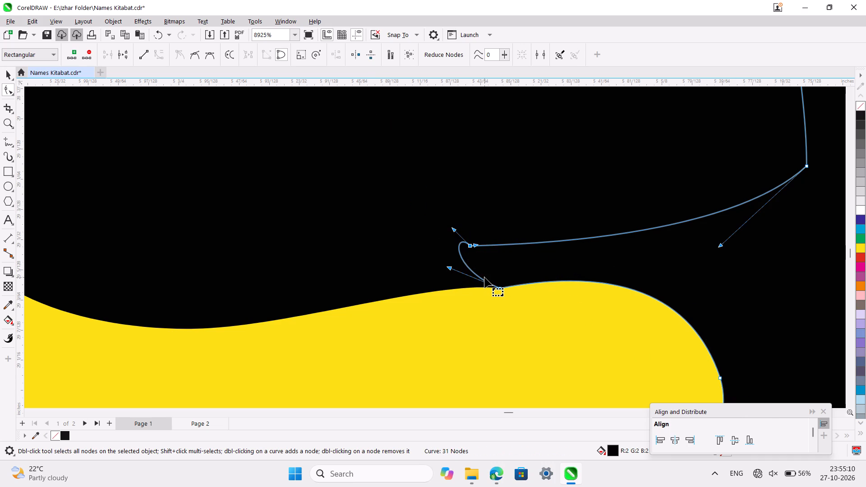
pyautogui.keyDown('ctrl'); pyautogui.scroll(-8, 484, 277); pyautogui.keyUp('ctrl')
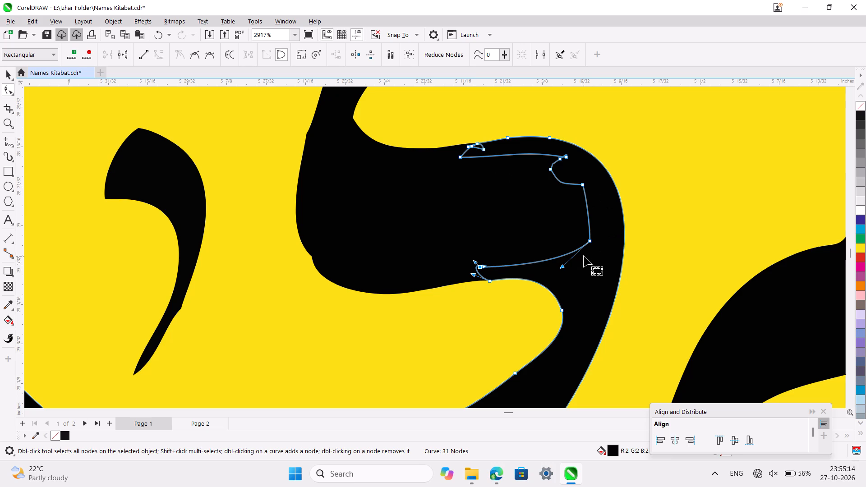
# Weld the ya piece and the bowl piece into a single curve.
pyautogui.keyDown('shift'); pyautogui.click(486, 222); pyautogui.keyUp('shift')
pyautogui.hotkey('ctrl', 'space')
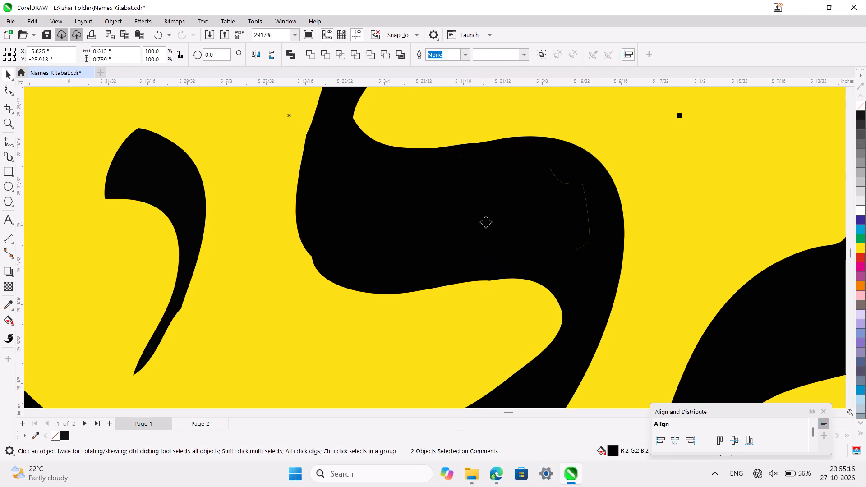
pyautogui.click(314, 59)
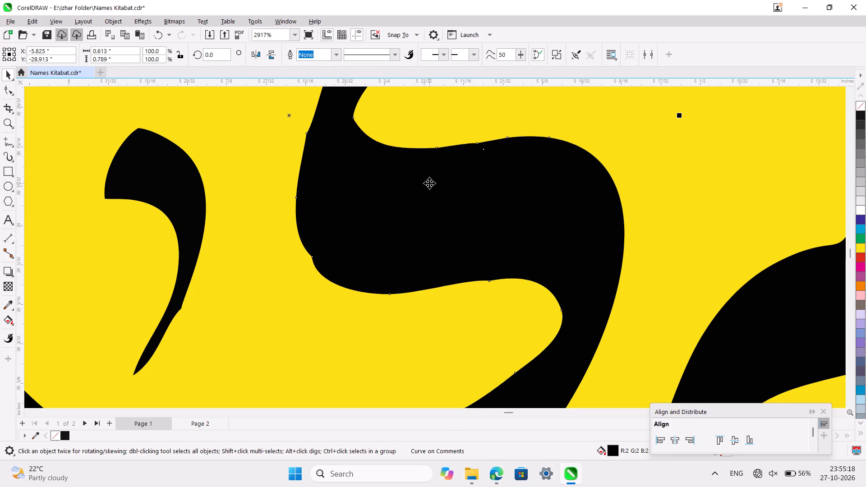
# Delete the small stray white shape on the lower edge of the large middle word's connected lettering.
pyautogui.keyDown('ctrl'); pyautogui.scroll(-12, 429, 183); pyautogui.keyUp('ctrl')
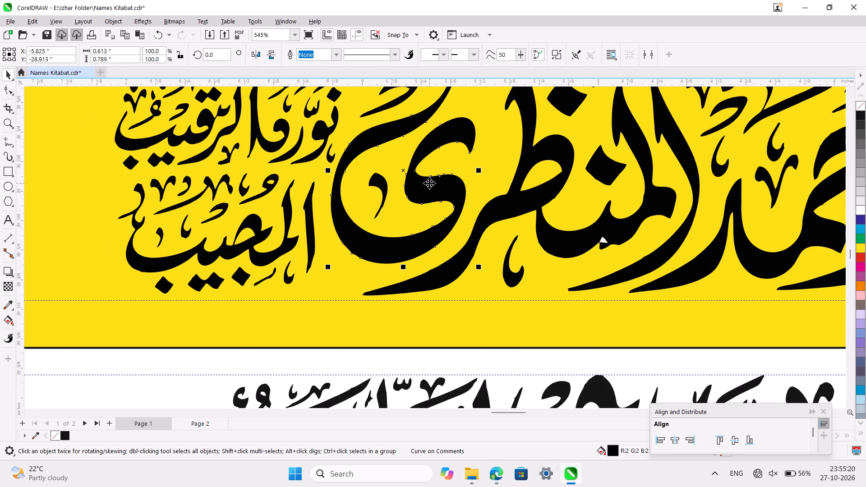
pyautogui.click(604, 240)
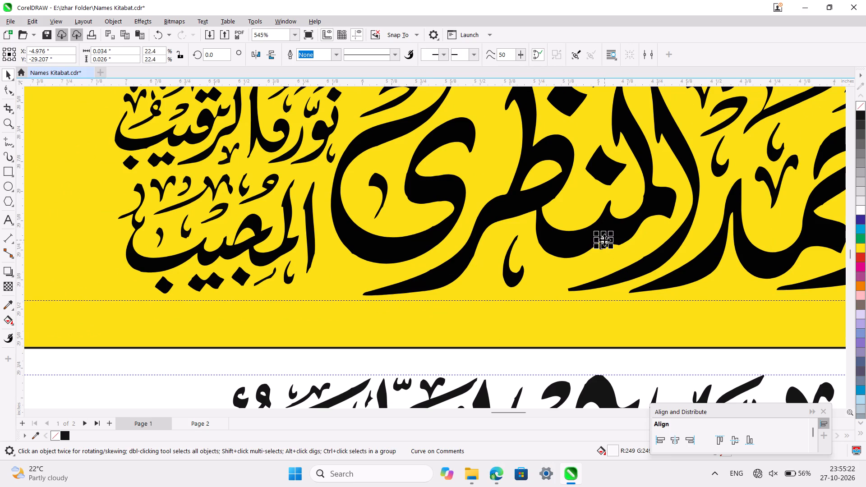
pyautogui.press('Delete')
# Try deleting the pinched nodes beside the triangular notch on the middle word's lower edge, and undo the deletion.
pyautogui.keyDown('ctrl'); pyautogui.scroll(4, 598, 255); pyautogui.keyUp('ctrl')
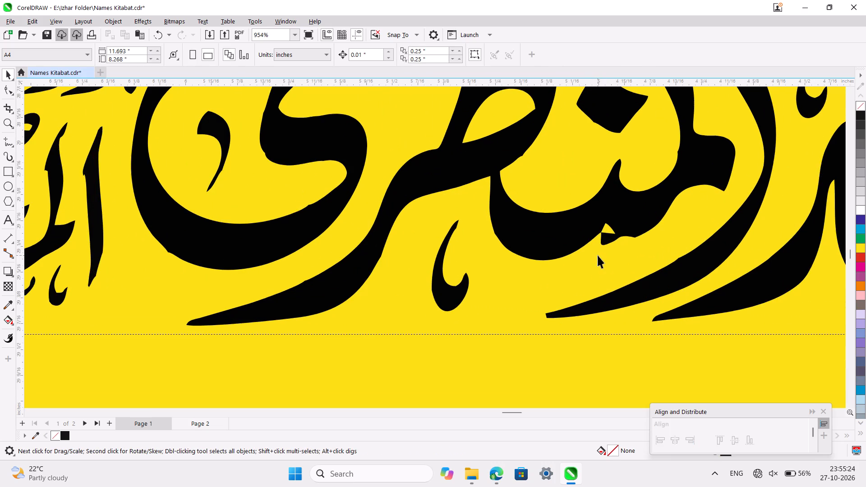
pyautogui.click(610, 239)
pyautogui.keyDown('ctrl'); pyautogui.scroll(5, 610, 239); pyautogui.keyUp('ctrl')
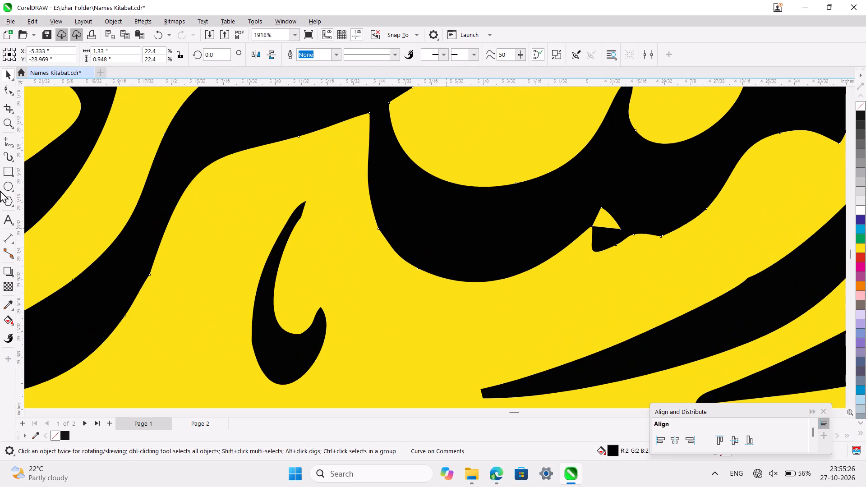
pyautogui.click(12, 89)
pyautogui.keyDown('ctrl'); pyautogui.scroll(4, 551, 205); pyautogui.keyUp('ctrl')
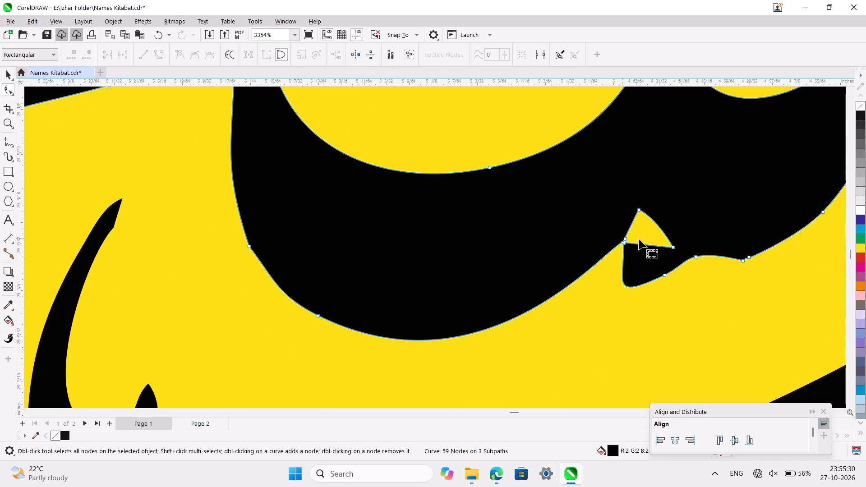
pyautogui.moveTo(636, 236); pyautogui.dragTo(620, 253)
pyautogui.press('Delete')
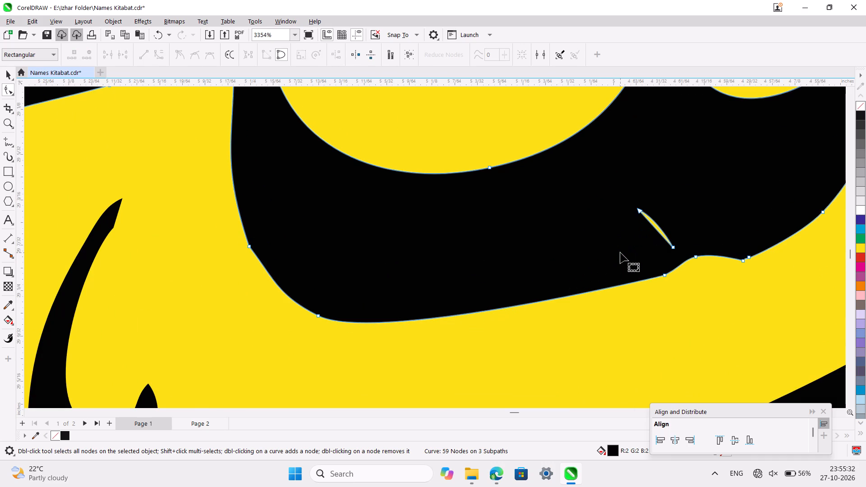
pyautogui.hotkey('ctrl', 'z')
# Erase the black tooth hanging below the triangular notch on the middle word's lower edge, using a 0.031" round eraser nib.
pyautogui.keyDown('ctrl'); pyautogui.scroll(4, 631, 242); pyautogui.keyUp('ctrl')
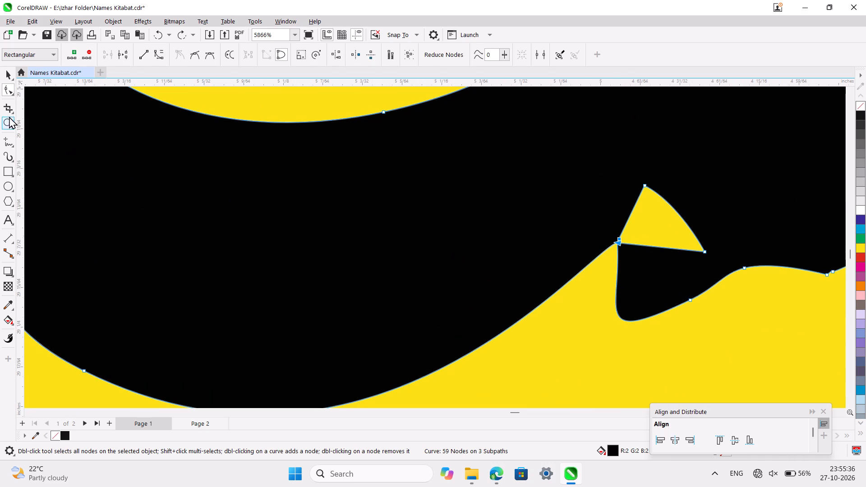
pyautogui.click(9, 112)
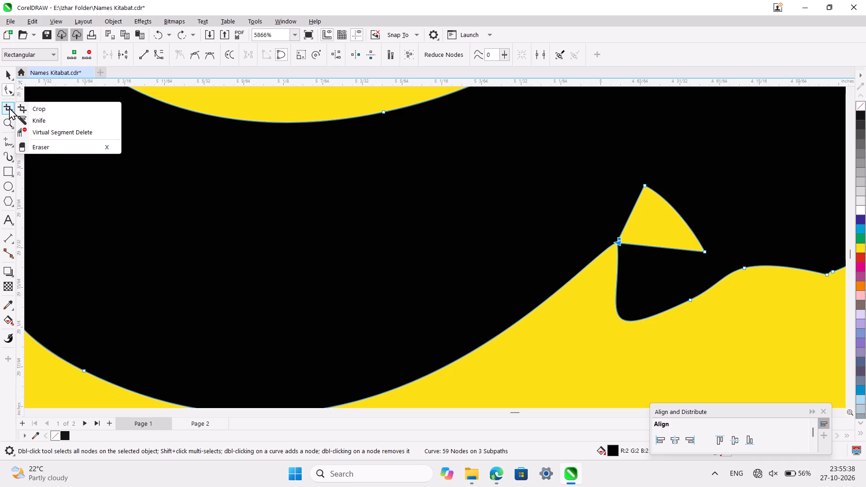
pyautogui.click(44, 145)
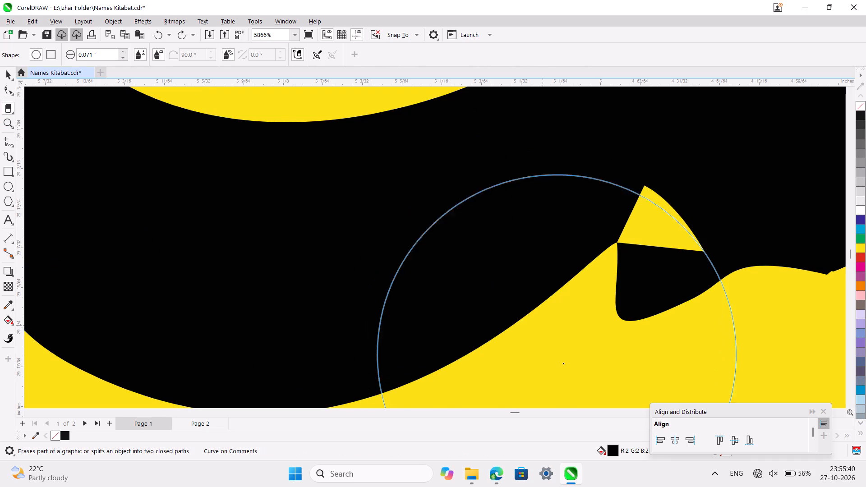
pyautogui.doubleClick(123, 59)
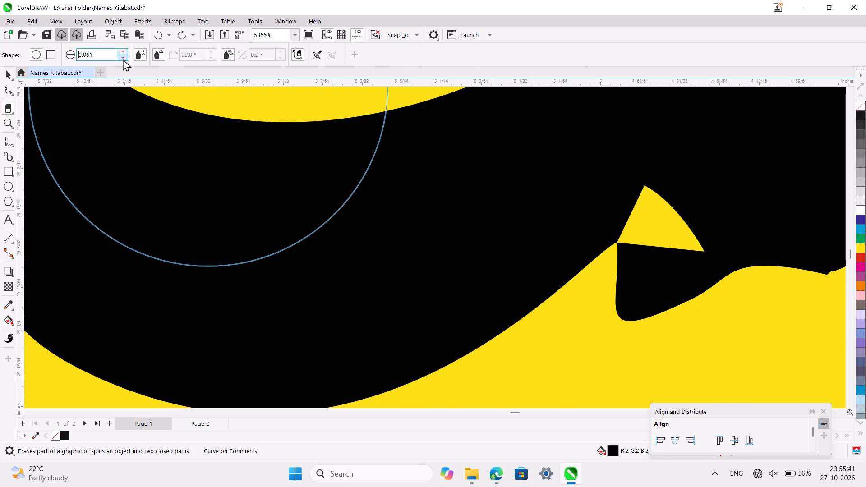
pyautogui.doubleClick(123, 59)
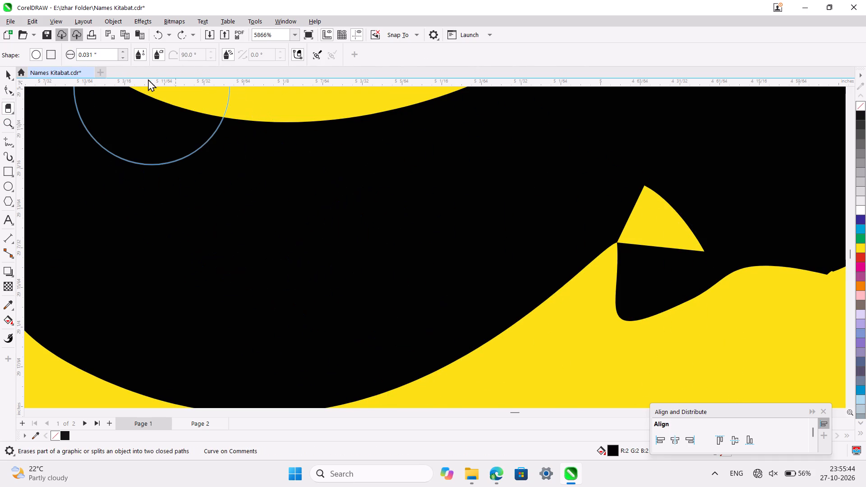
pyautogui.tripleClick(125, 57)
pyautogui.click(125, 57)
pyautogui.moveTo(125, 57); pyautogui.dragTo(301, 231)
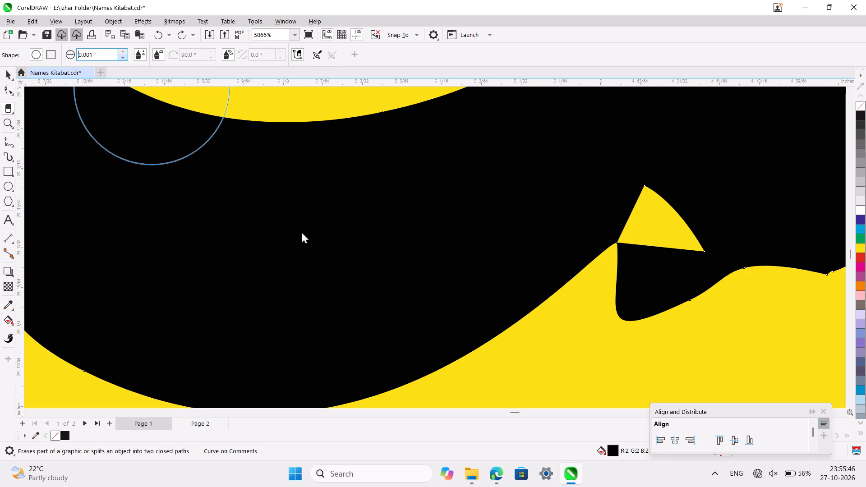
pyautogui.moveTo(301, 231); pyautogui.dragTo(307, 234)
pyautogui.tripleClick(124, 53)
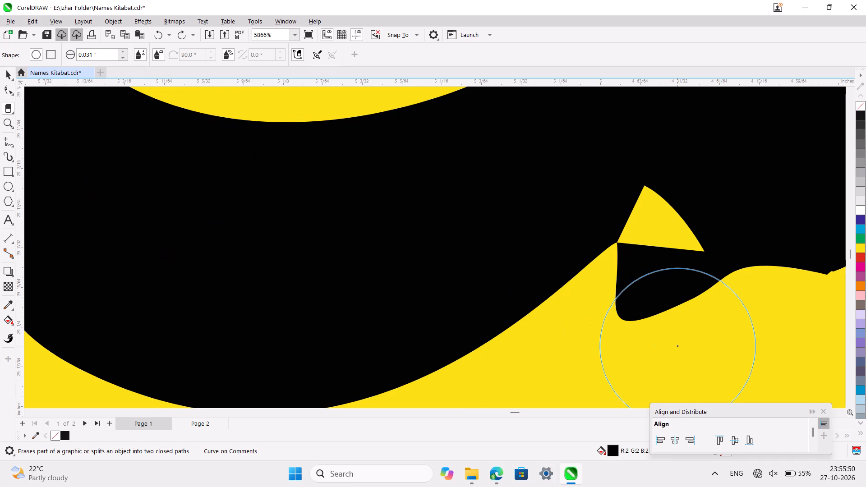
pyautogui.scroll(-1, 677, 346)
pyautogui.moveTo(663, 316); pyautogui.dragTo(663, 286)
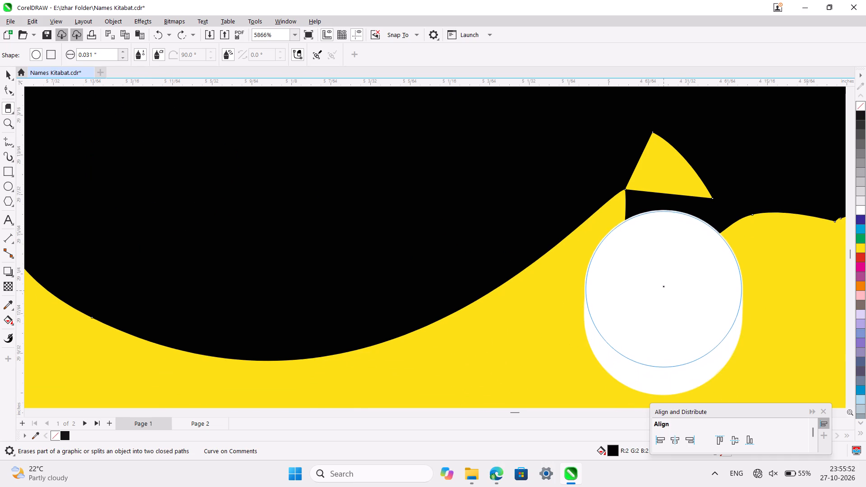
pyautogui.moveTo(663, 286); pyautogui.dragTo(665, 272)
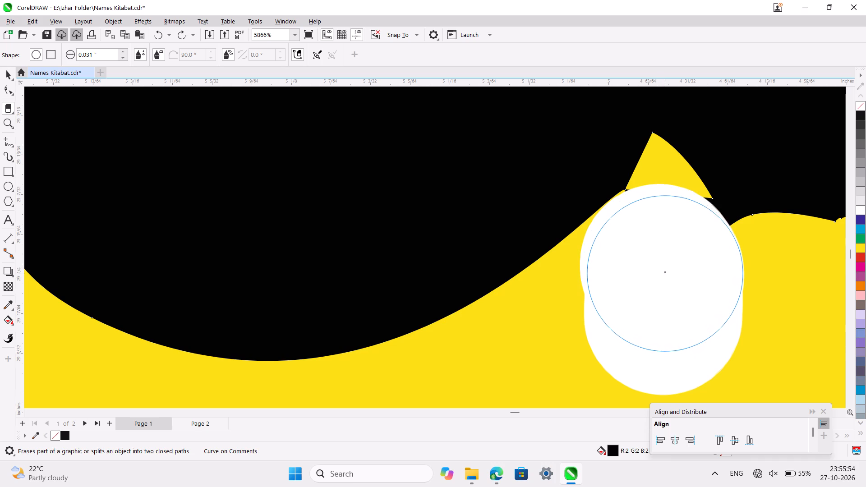
pyautogui.moveTo(665, 272); pyautogui.dragTo(665, 268)
pyautogui.press('space')
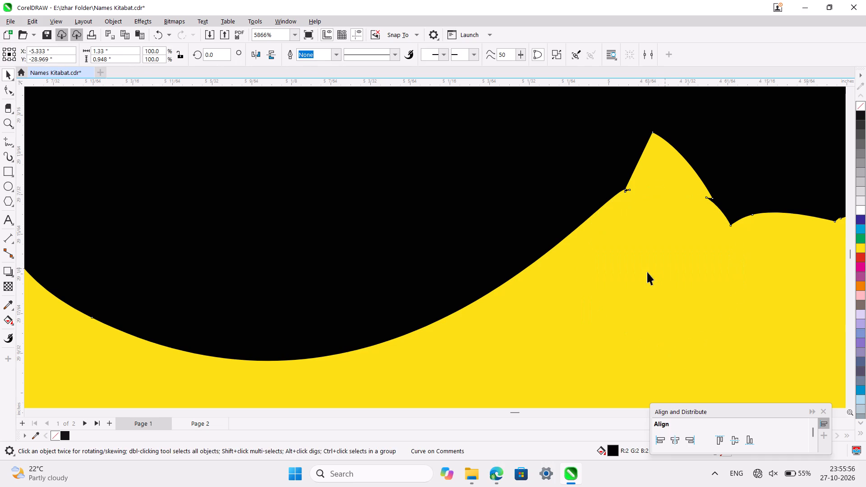
# Delete the leftover nodes on both sides of the notch's peak, four on the bowl side and four on the opposite side.
pyautogui.click(14, 93)
pyautogui.click(97, 87)
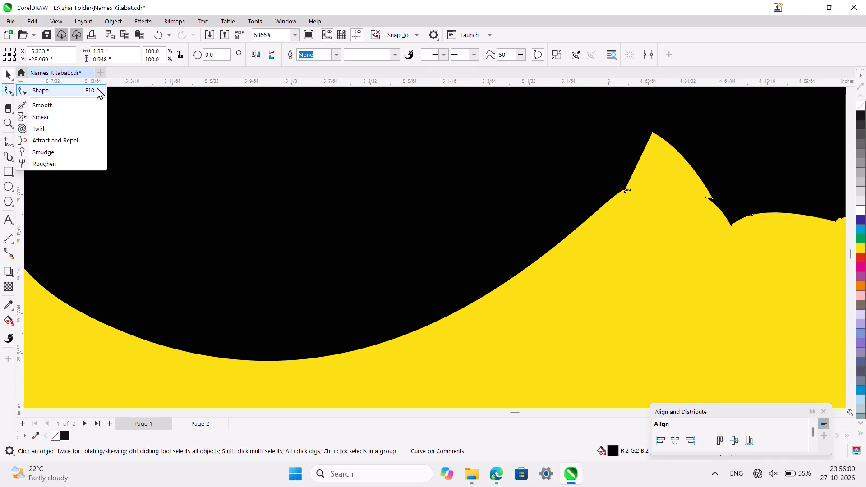
pyautogui.hscroll(-2, 581, 217)
pyautogui.moveTo(545, 165); pyautogui.dragTo(501, 226)
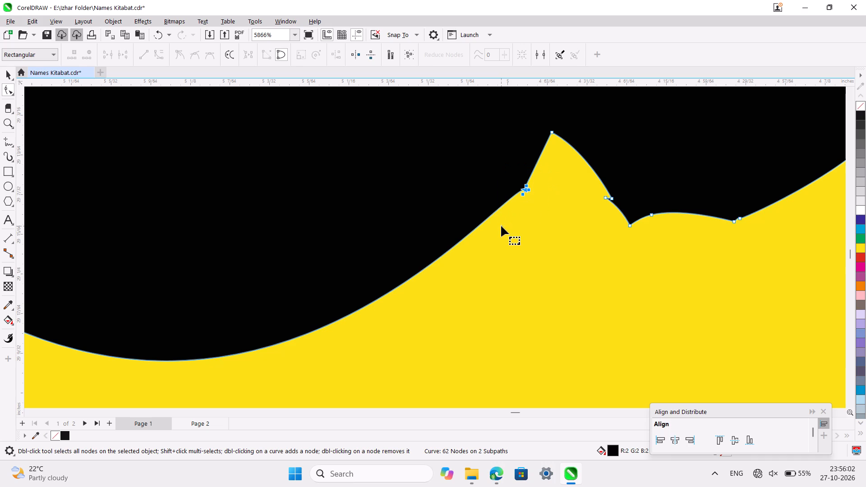
pyautogui.press('Delete')
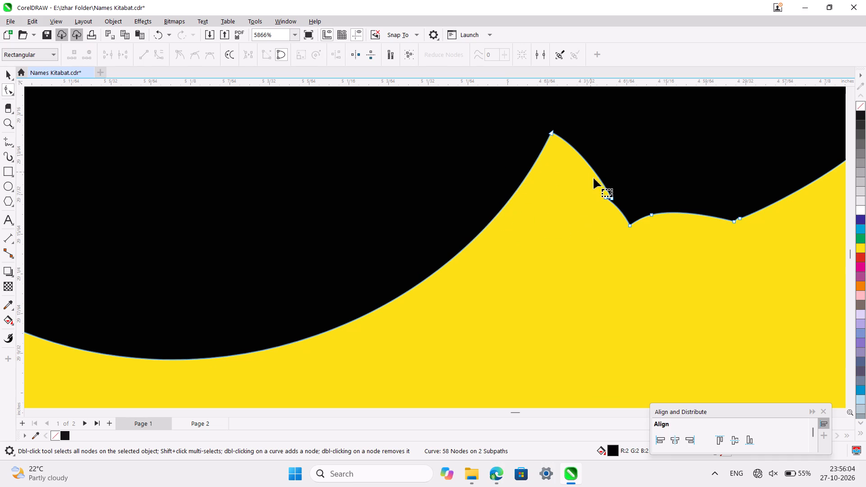
pyautogui.moveTo(603, 192); pyautogui.dragTo(690, 258)
pyautogui.press('Delete')
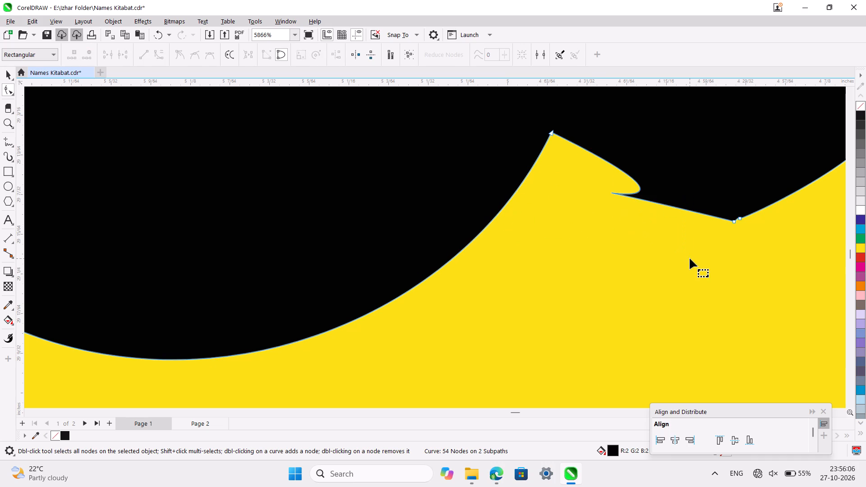
# Reshape the segment beside the notch's peak on the middle word's lower edge by shortening both curve handles until its fold is gone.
pyautogui.keyDown('ctrl'); pyautogui.scroll(-4, 690, 258); pyautogui.keyUp('ctrl')
pyautogui.click(608, 182)
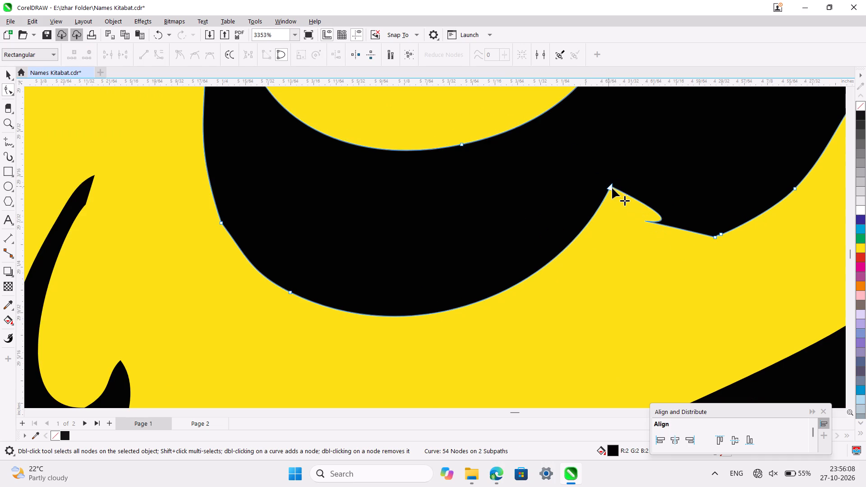
pyautogui.click(612, 188)
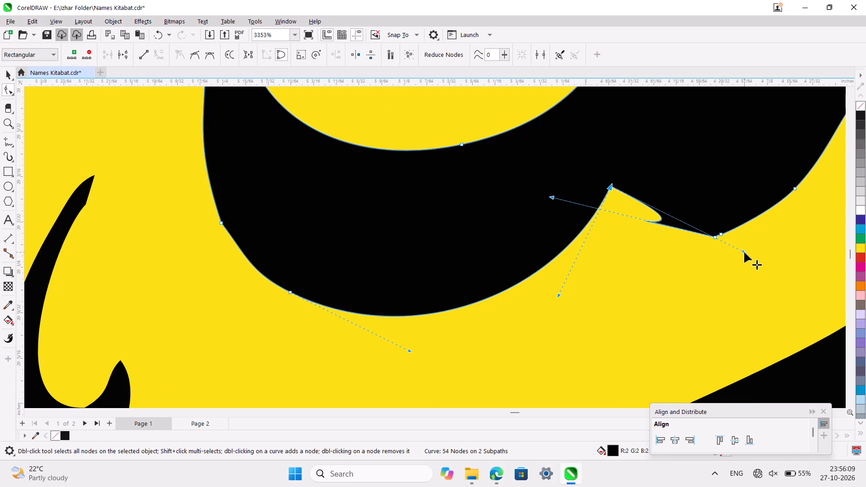
pyautogui.moveTo(744, 252); pyautogui.dragTo(624, 207)
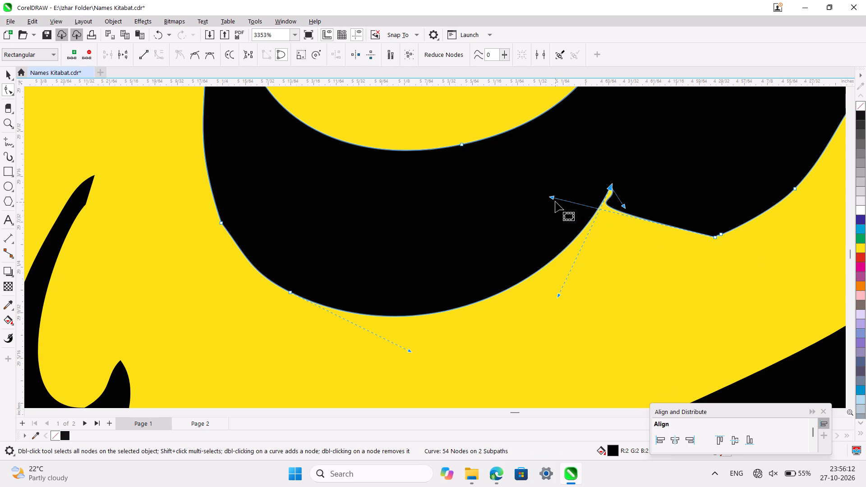
pyautogui.moveTo(555, 201); pyautogui.dragTo(654, 219)
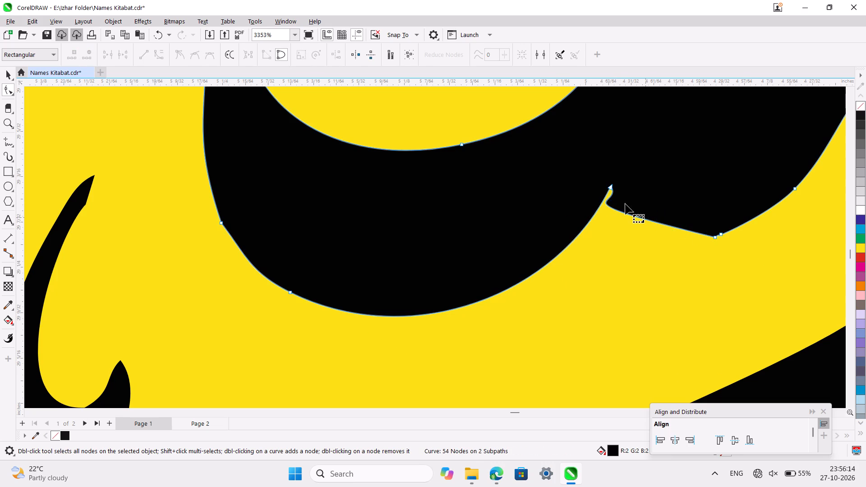
pyautogui.click(715, 238)
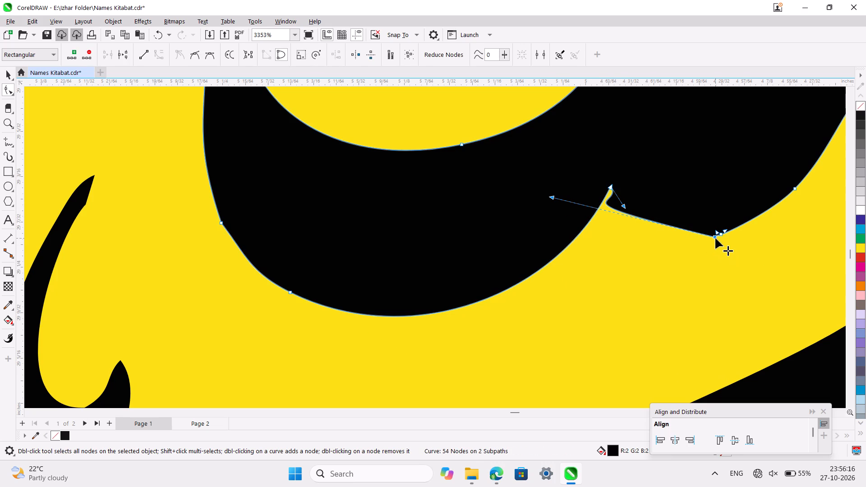
pyautogui.moveTo(552, 198); pyautogui.dragTo(631, 221)
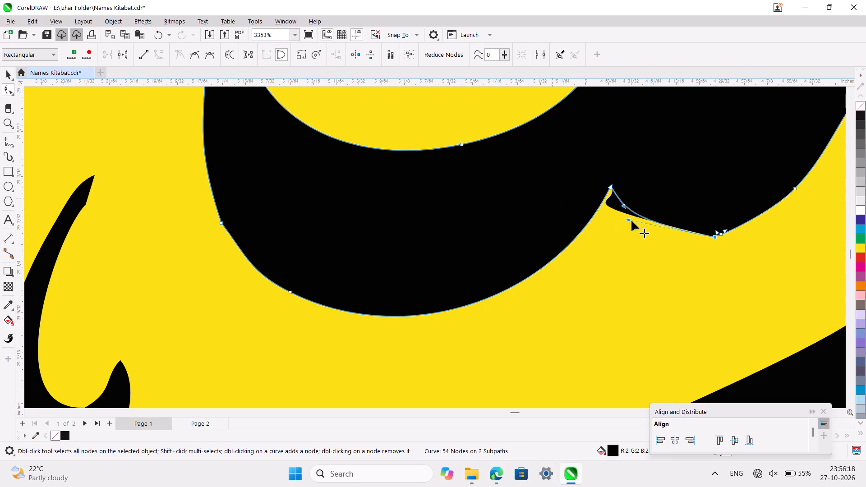
pyautogui.moveTo(631, 221); pyautogui.dragTo(636, 219)
# Delete the two adjacent corner nodes at the lower end of the reshaped segment to round that edge.
pyautogui.keyDown('ctrl'); pyautogui.scroll(3, 757, 248); pyautogui.keyUp('ctrl')
pyautogui.moveTo(714, 196); pyautogui.dragTo(712, 201)
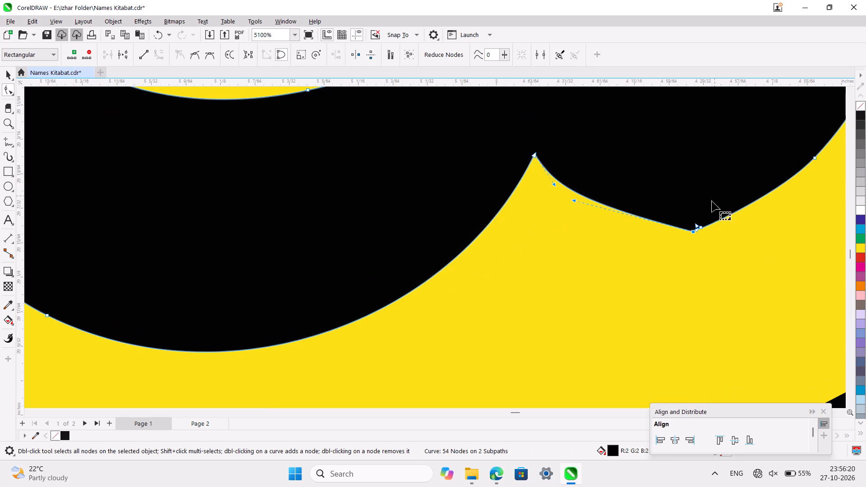
pyautogui.moveTo(712, 201); pyautogui.dragTo(684, 257)
pyautogui.press('Delete')
# Group all the lettering pieces of the name on the yellow rectangle, leaving the rectangle out.
pyautogui.keyDown('ctrl'); pyautogui.scroll(-3, 714, 240); pyautogui.keyUp('ctrl')
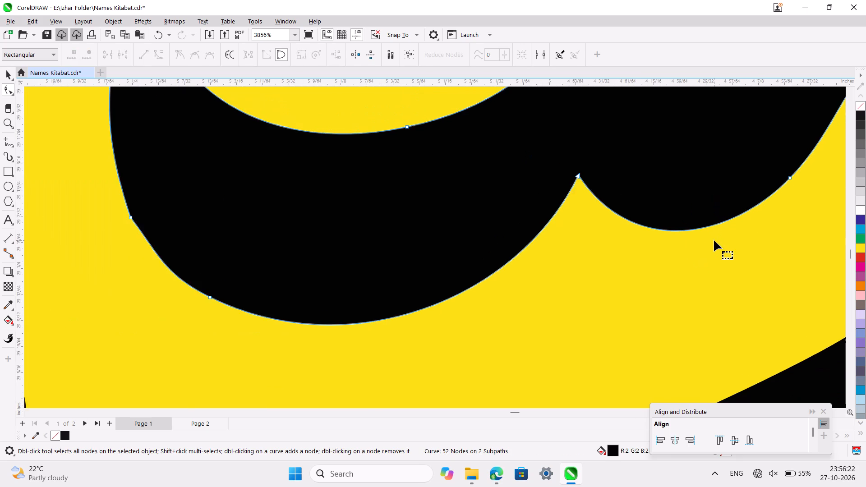
pyautogui.keyDown('ctrl'); pyautogui.scroll(-14, 714, 240); pyautogui.keyUp('ctrl')
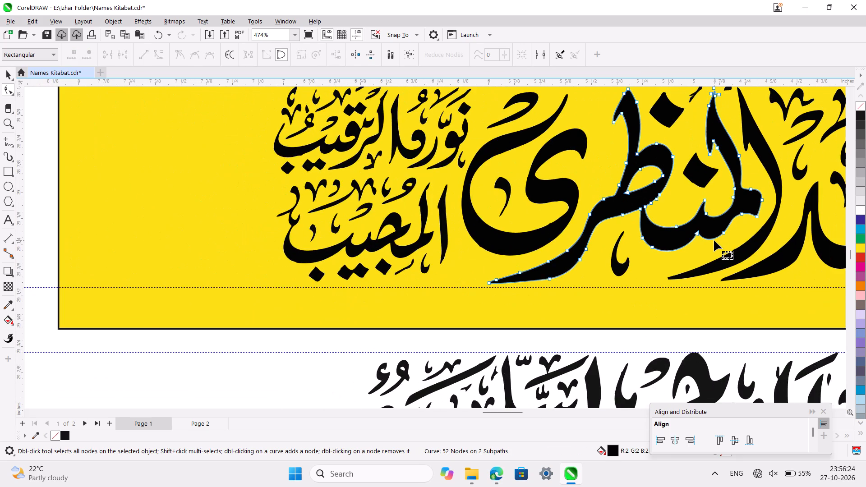
pyautogui.keyDown('ctrl'); pyautogui.scroll(-2, 714, 240); pyautogui.keyUp('ctrl')
pyautogui.hscroll(-5, 503, 277)
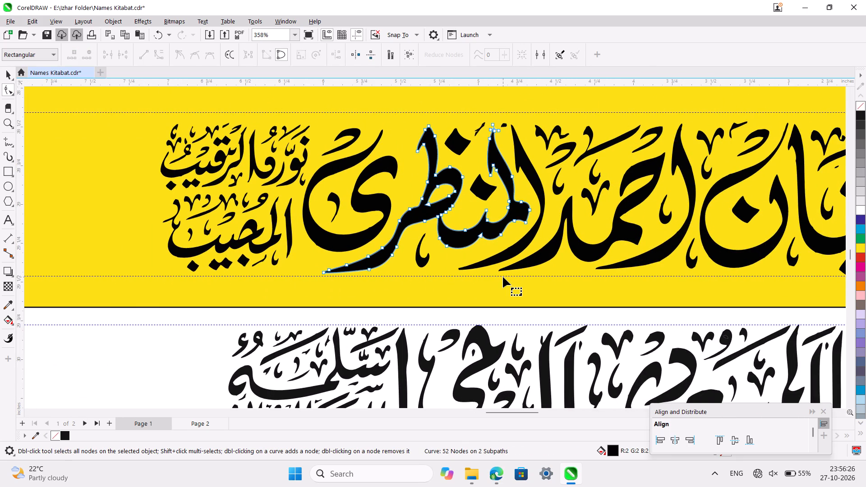
pyautogui.hotkey('ctrl', 'space')
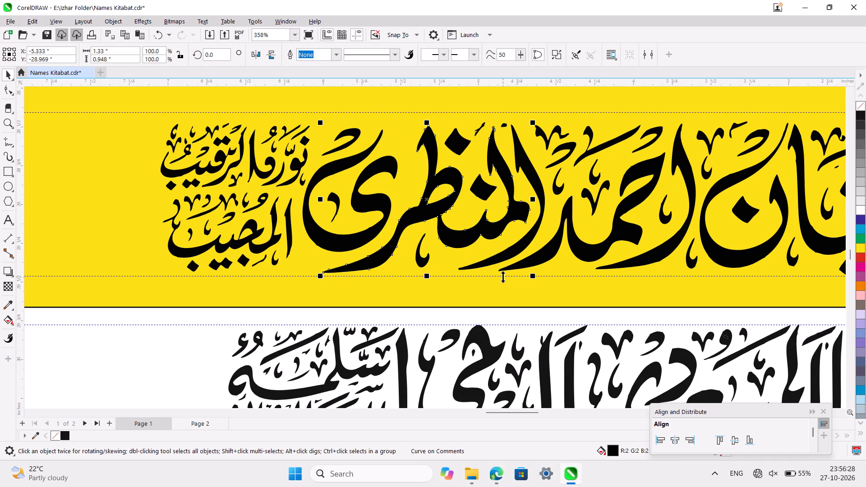
pyautogui.hscroll(-1, 503, 277)
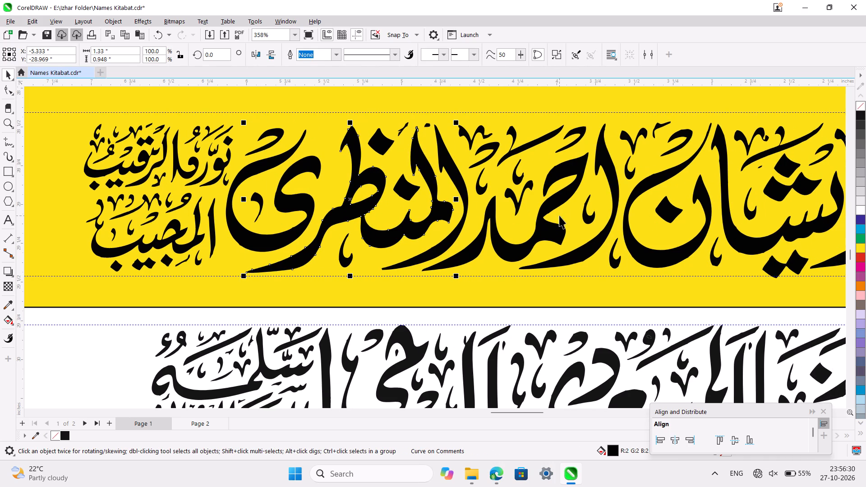
pyautogui.click(551, 225)
pyautogui.keyDown('ctrl'); pyautogui.scroll(2, 551, 225); pyautogui.keyUp('ctrl')
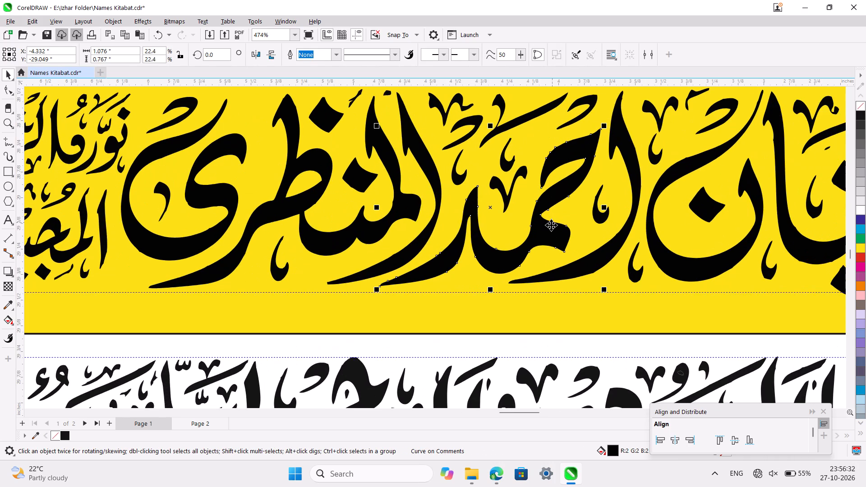
pyautogui.hscroll(-6, 651, 212)
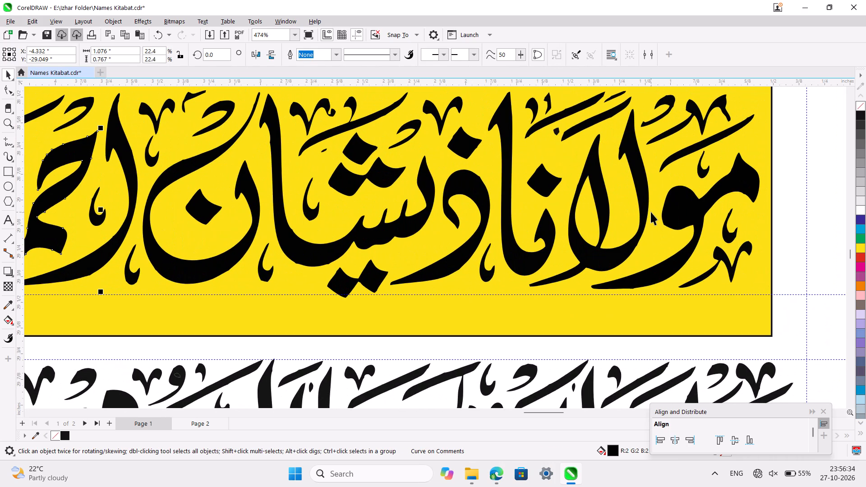
pyautogui.keyDown('ctrl'); pyautogui.scroll(-8, 651, 212); pyautogui.keyUp('ctrl')
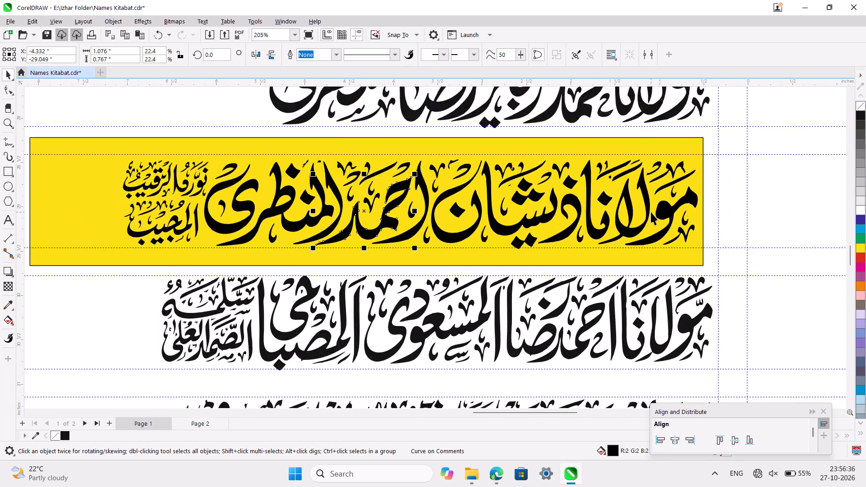
pyautogui.moveTo(226, 153); pyautogui.dragTo(576, 214)
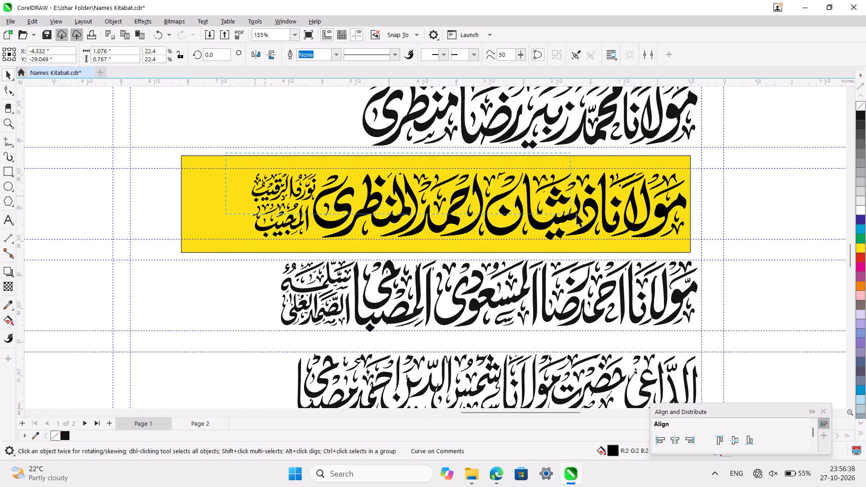
pyautogui.moveTo(576, 214); pyautogui.dragTo(706, 255)
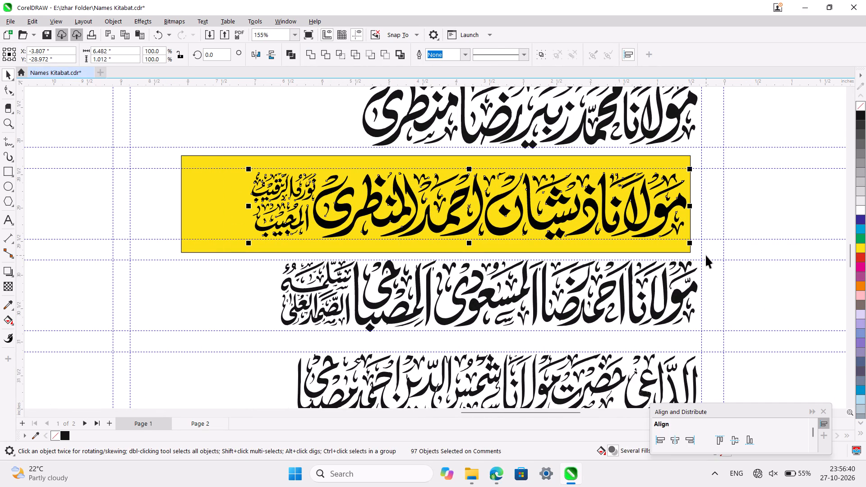
pyautogui.hotkey('ctrl', 'g')
# Move the grouped name off the yellow rectangle into the empty guideline row beneath the last name in the same column.
pyautogui.keyDown('ctrl'); pyautogui.scroll(-7, 706, 255); pyautogui.keyUp('ctrl')
pyautogui.hscroll(-1, 706, 255)
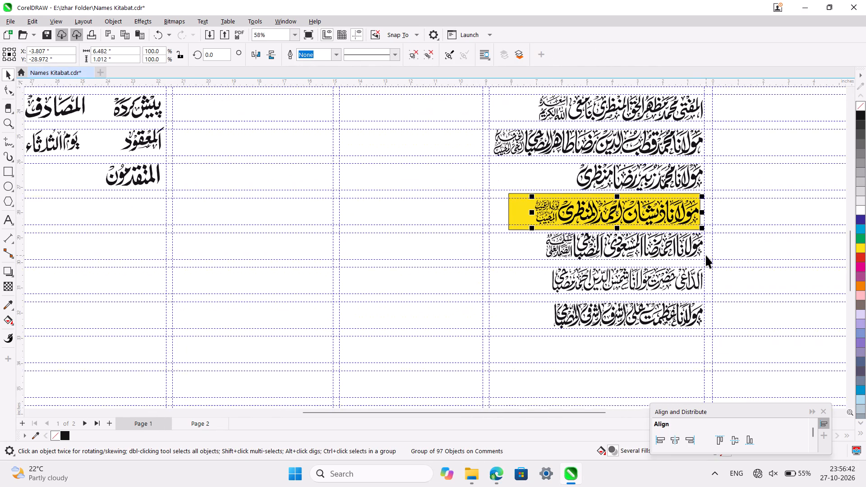
pyautogui.moveTo(614, 204); pyautogui.dragTo(622, 341)
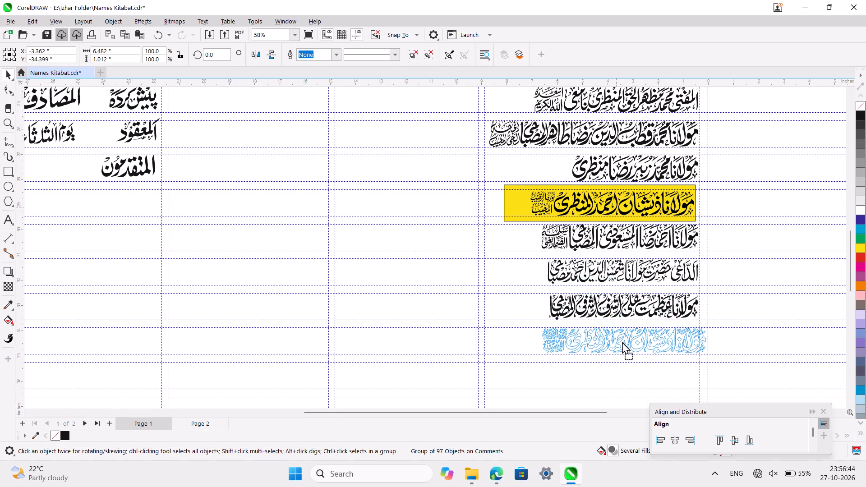
pyautogui.moveTo(622, 341); pyautogui.dragTo(617, 342)
pyautogui.keyDown('ctrl'); pyautogui.scroll(5, 617, 342); pyautogui.keyUp('ctrl')
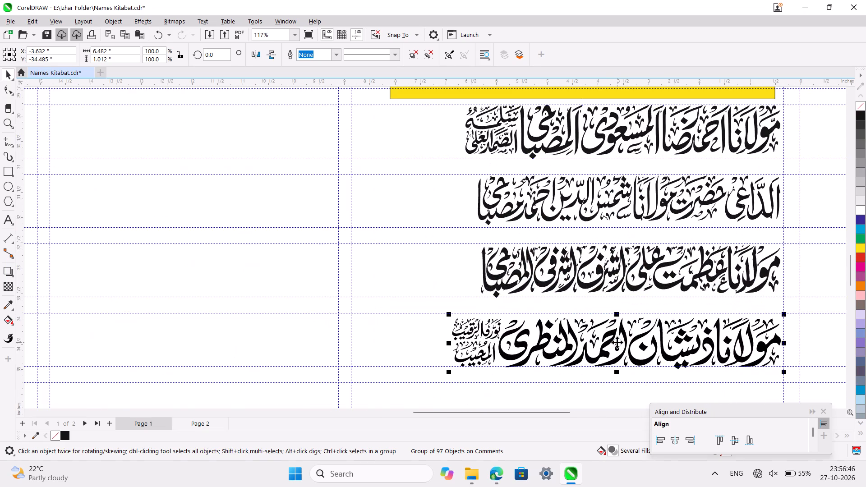
pyautogui.keyDown('ctrl'); pyautogui.scroll(2, 617, 342); pyautogui.keyUp('ctrl')
pyautogui.click(617, 342)
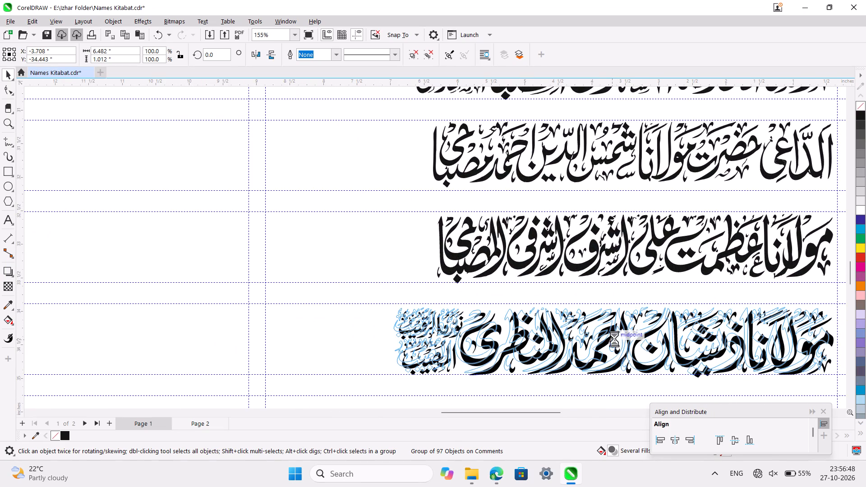
# Align the moved name's right edge with the name in the row above, and deselect both.
pyautogui.keyDown('shift'); pyautogui.click(809, 253); pyautogui.keyUp('shift')
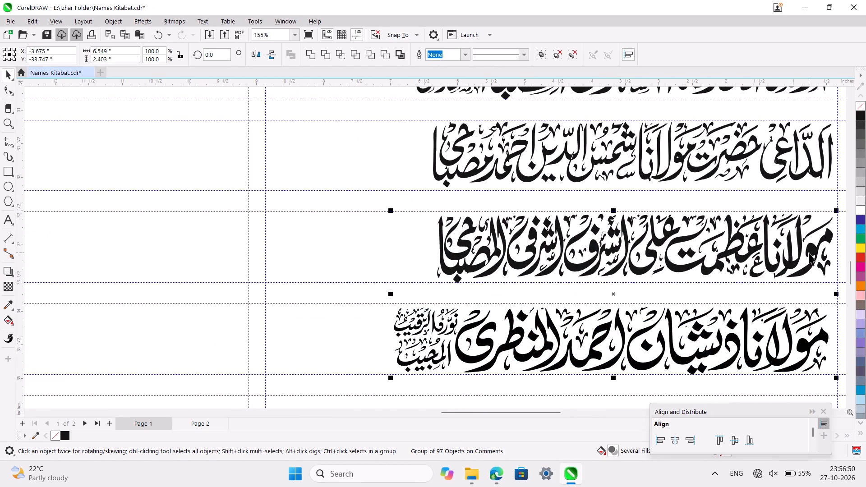
pyautogui.press('r')
pyautogui.click(320, 247)
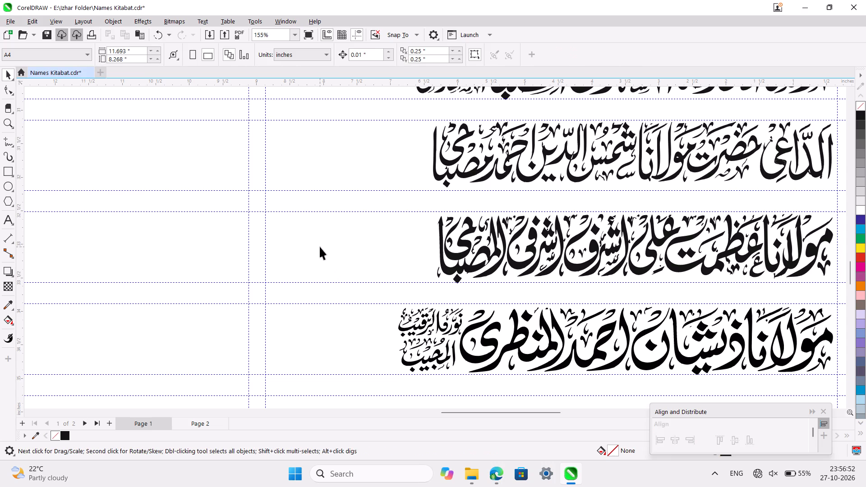
# Save the Names Kitabat drawing.
pyautogui.hotkey('ctrl', 's')
# Check the moved name's placement against the other rows of its column and the emptied yellow rectangle.
pyautogui.keyDown('ctrl'); pyautogui.scroll(-3, 320, 247); pyautogui.keyUp('ctrl')
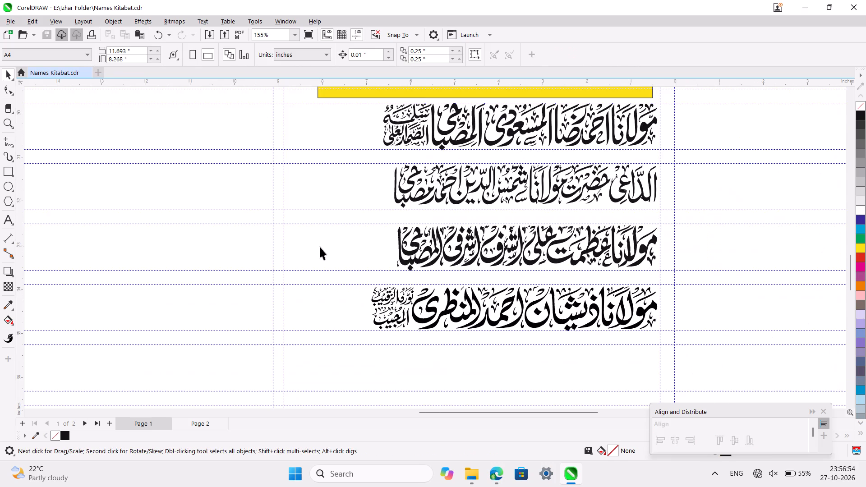
pyautogui.keyDown('ctrl'); pyautogui.scroll(-6, 320, 247); pyautogui.keyUp('ctrl')
pyautogui.hscroll(2, 320, 247)
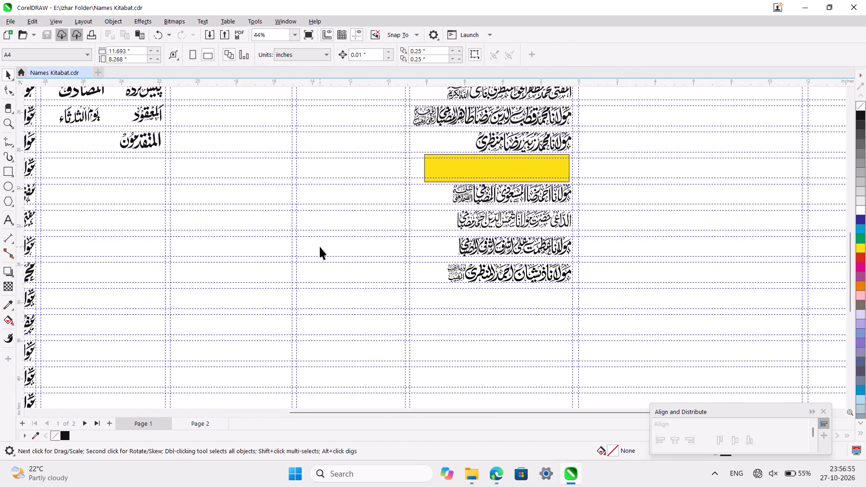
pyautogui.scroll(5, 320, 247)
pyautogui.scroll(-5, 320, 247)
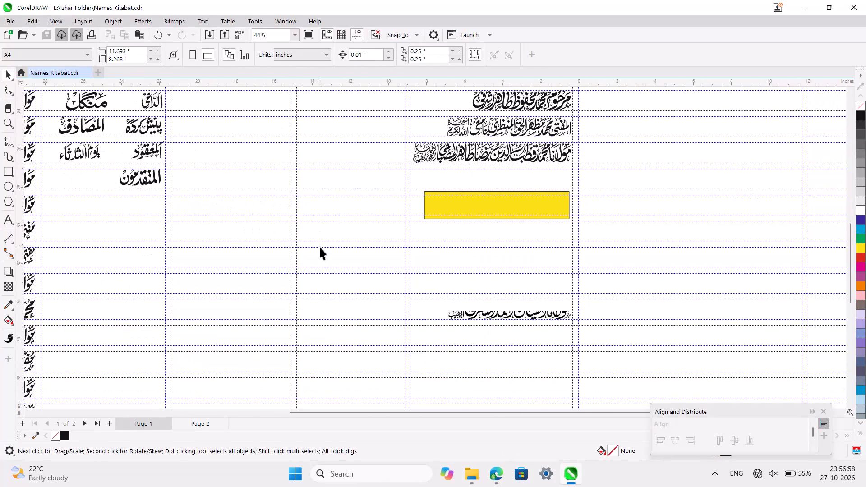
pyautogui.click(497, 316)
pyautogui.keyDown('ctrl'); pyautogui.scroll(2, 497, 316); pyautogui.keyUp('ctrl')
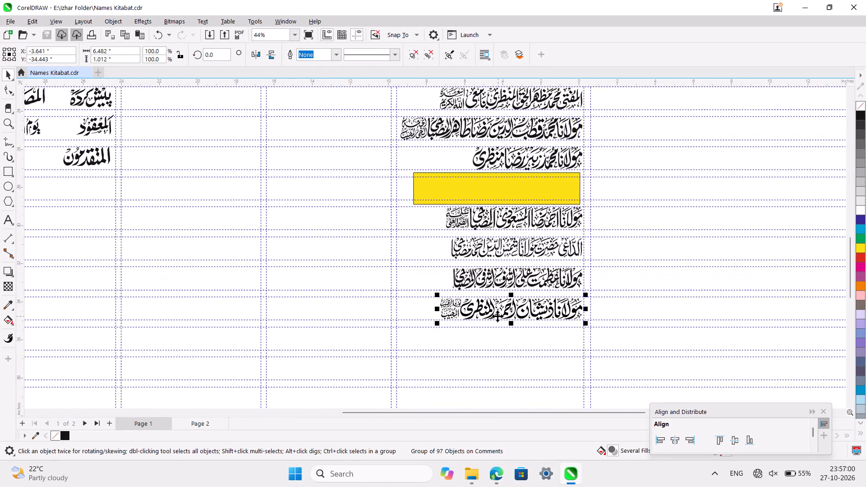
pyautogui.keyDown('ctrl'); pyautogui.scroll(1, 497, 316); pyautogui.keyUp('ctrl')
pyautogui.keyDown('ctrl'); pyautogui.scroll(-3, 497, 316); pyautogui.keyUp('ctrl')
pyautogui.click(319, 280)
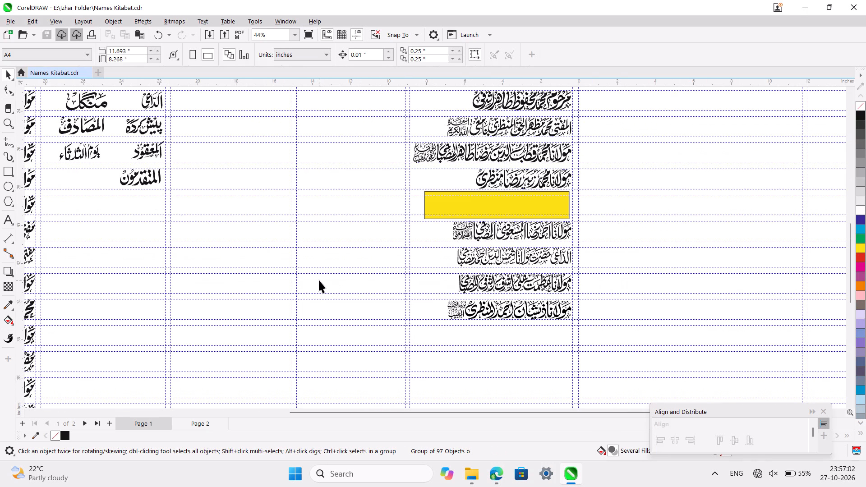
# Look over the other name columns and the "Designed by" credit line with the Hindi address line beneath it.
pyautogui.keyDown('ctrl'); pyautogui.scroll(-3, 319, 280); pyautogui.keyUp('ctrl')
pyautogui.hscroll(2, 319, 280)
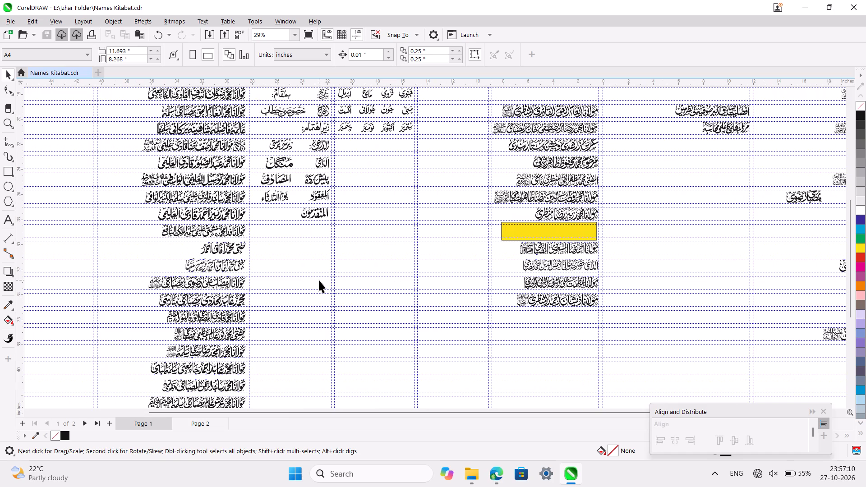
pyautogui.keyDown('ctrl'); pyautogui.scroll(3, 507, 263); pyautogui.keyUp('ctrl')
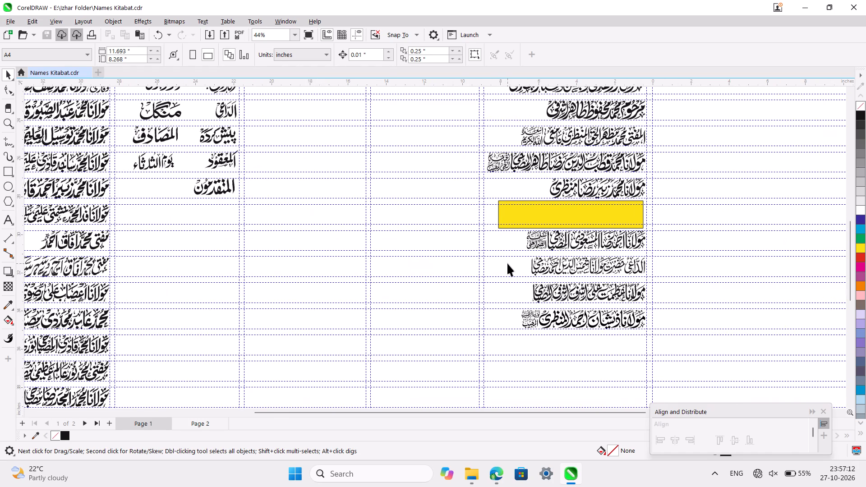
pyautogui.scroll(1, 507, 263)
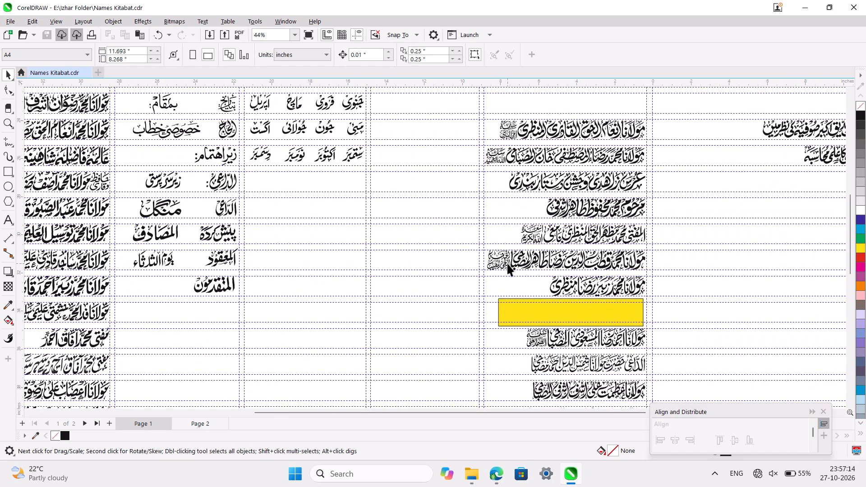
pyautogui.scroll(1, 507, 263)
pyautogui.keyDown('ctrl'); pyautogui.scroll(-8, 507, 263); pyautogui.keyUp('ctrl')
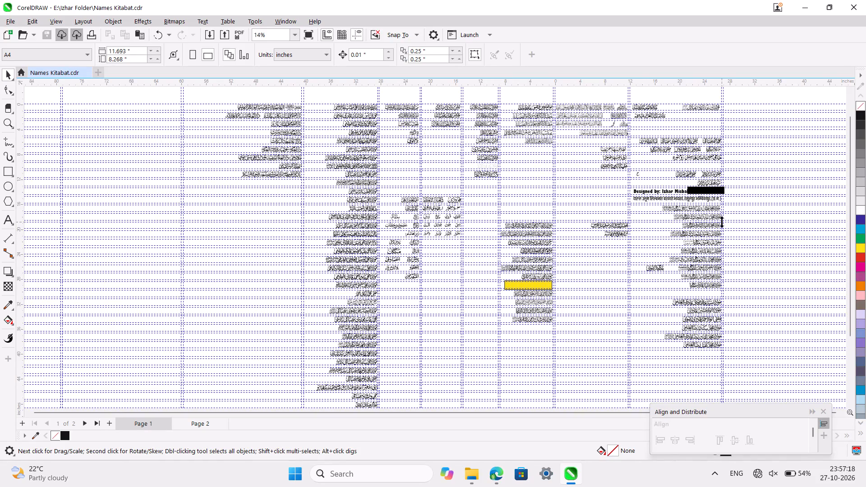
pyautogui.keyDown('ctrl'); pyautogui.scroll(7, 722, 222); pyautogui.keyUp('ctrl')
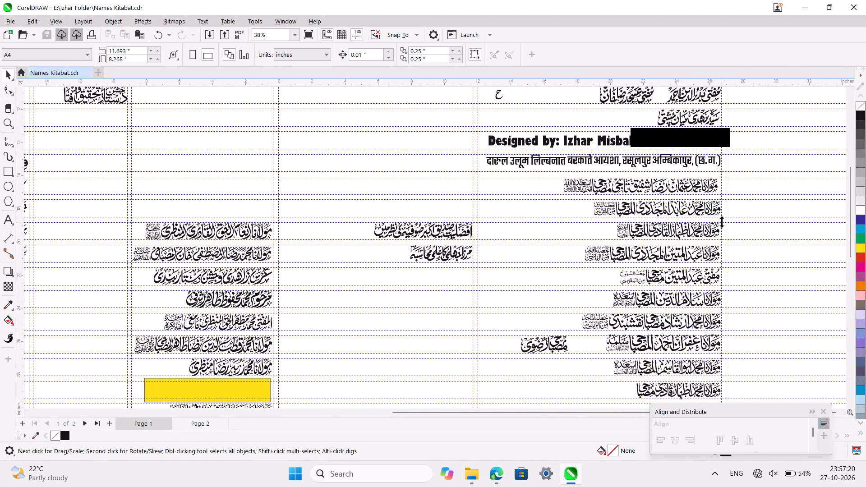
pyautogui.keyDown('ctrl'); pyautogui.scroll(3, 722, 222); pyautogui.keyUp('ctrl')
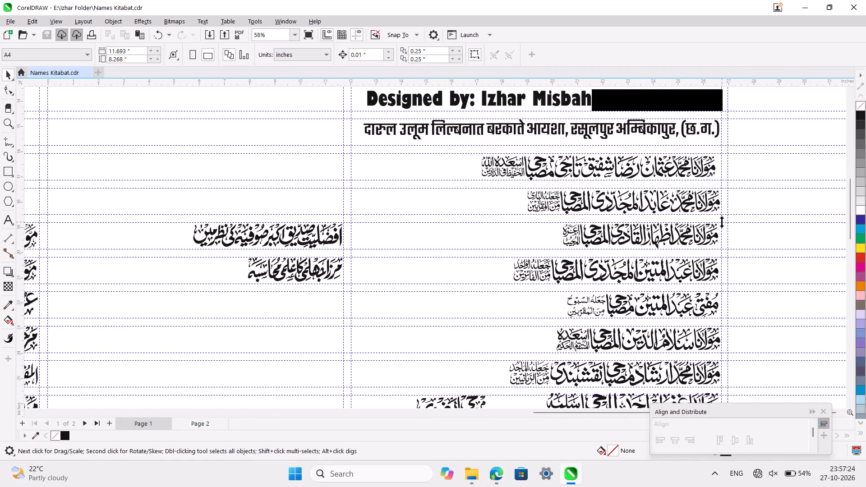
pyautogui.keyDown('ctrl'); pyautogui.scroll(2, 460, 128); pyautogui.keyUp('ctrl')
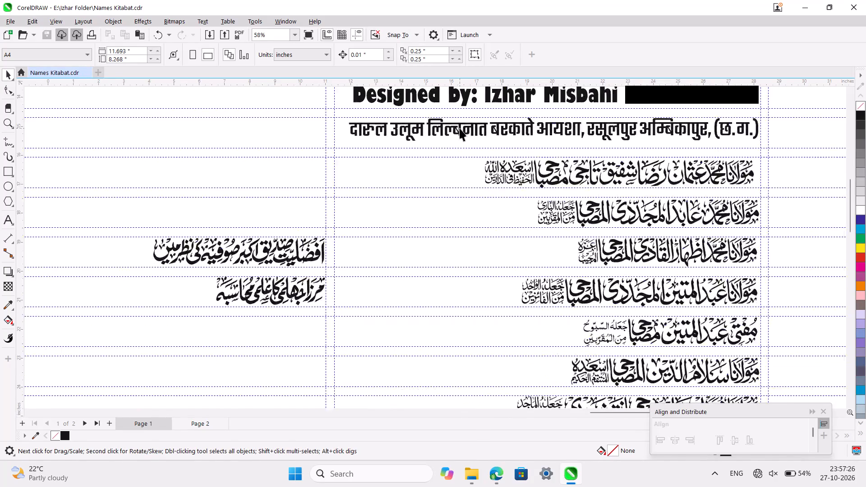
pyautogui.keyDown('ctrl'); pyautogui.scroll(1, 460, 128); pyautogui.keyUp('ctrl')
pyautogui.hscroll(-2, 474, 137)
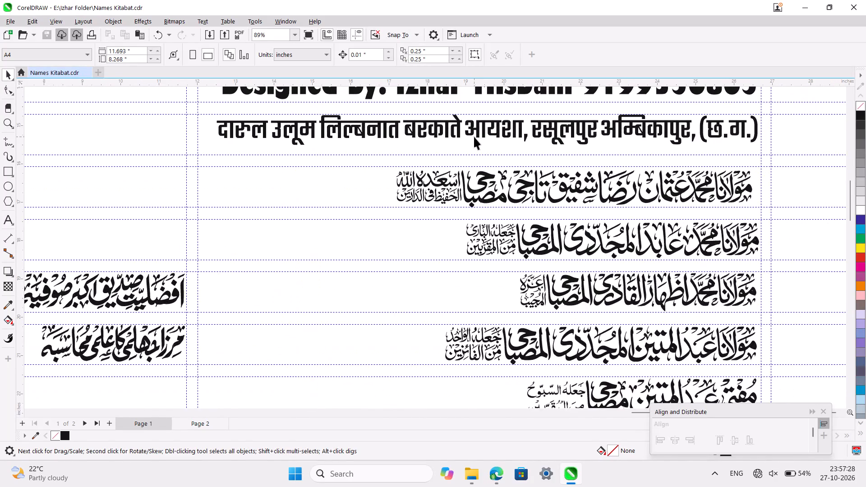
pyautogui.scroll(1, 474, 137)
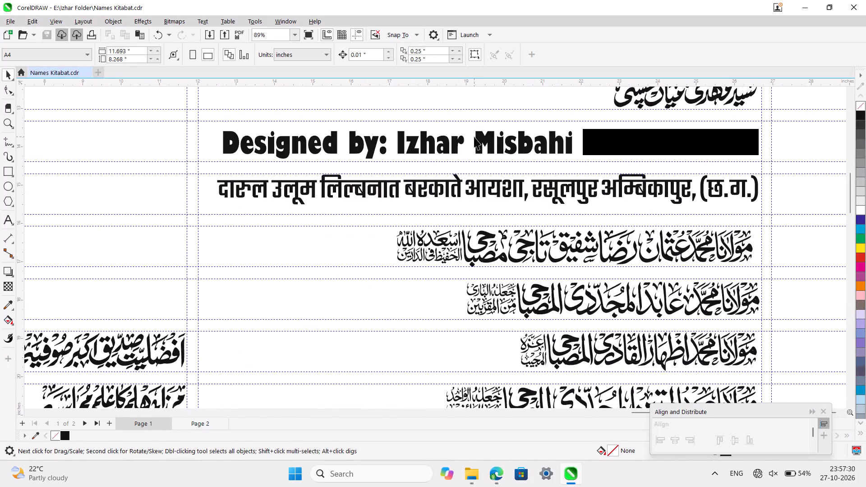
pyautogui.keyDown('ctrl'); pyautogui.scroll(-8, 505, 163); pyautogui.keyUp('ctrl')
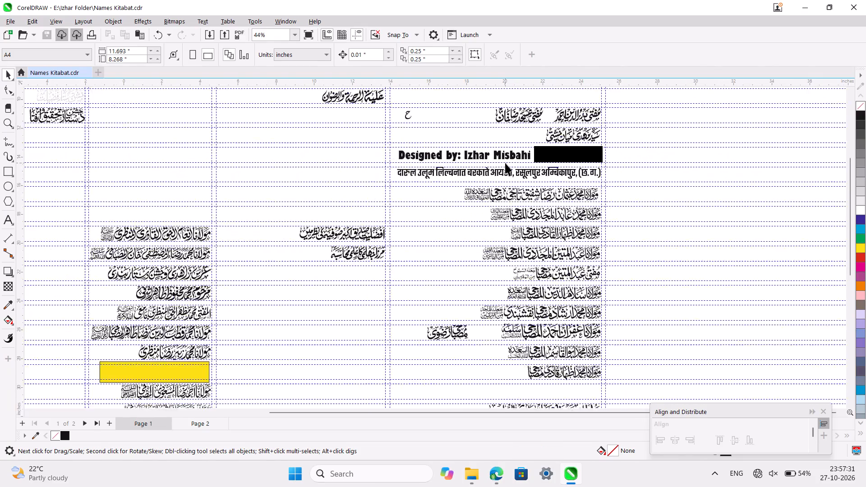
pyautogui.click(687, 116)
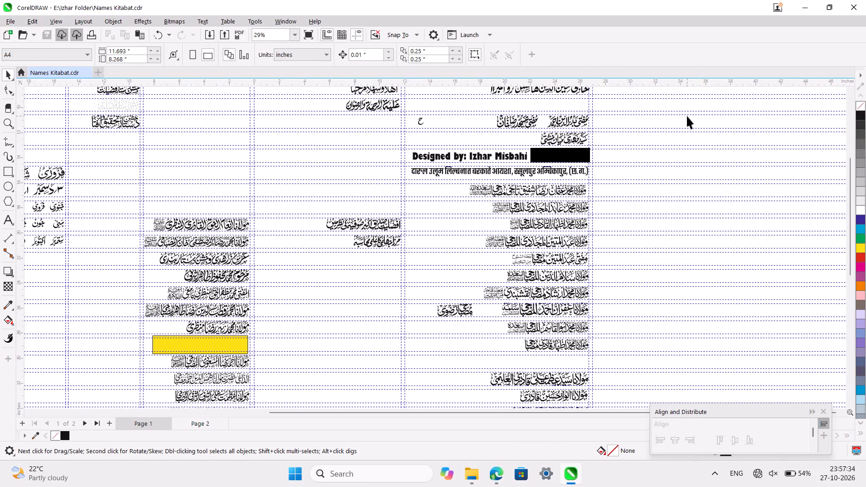